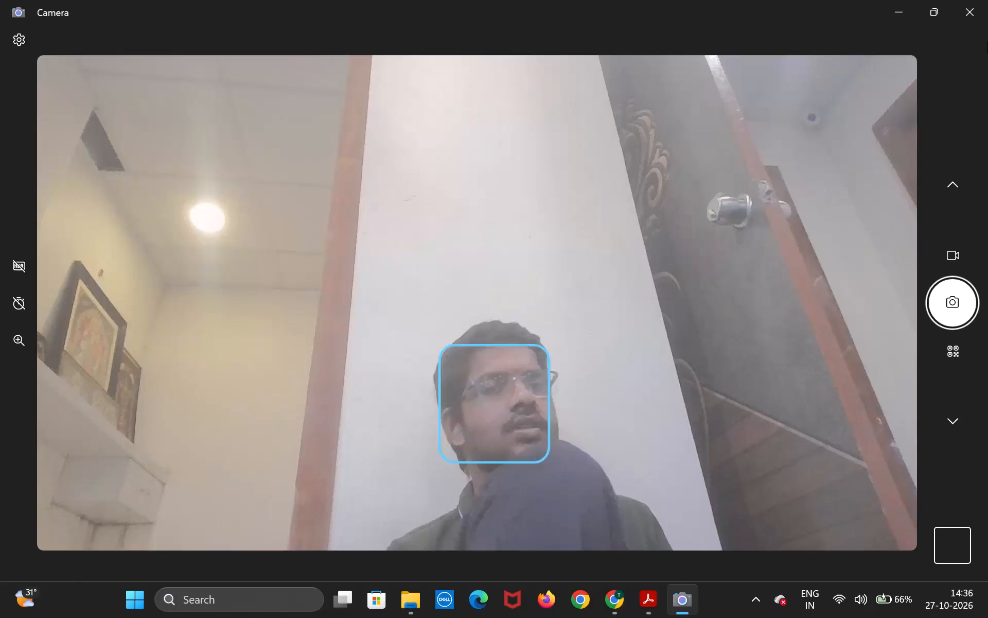
Close the Camera app.
click(976, 6)
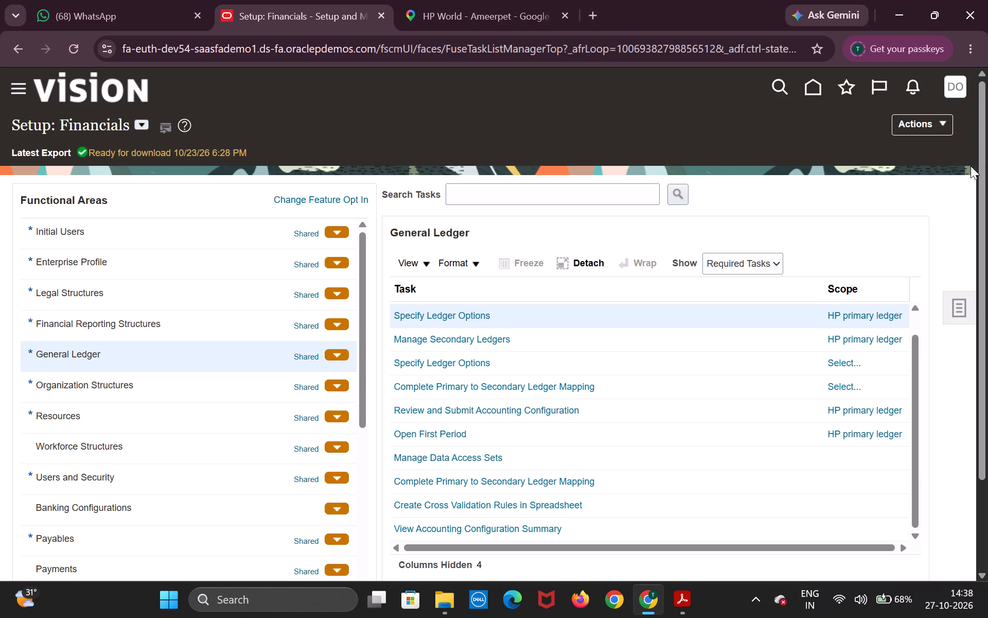
Check the Specify Ledger Options page for HP primary ledger and leave it without saving.
click(746, 184)
click(480, 312)
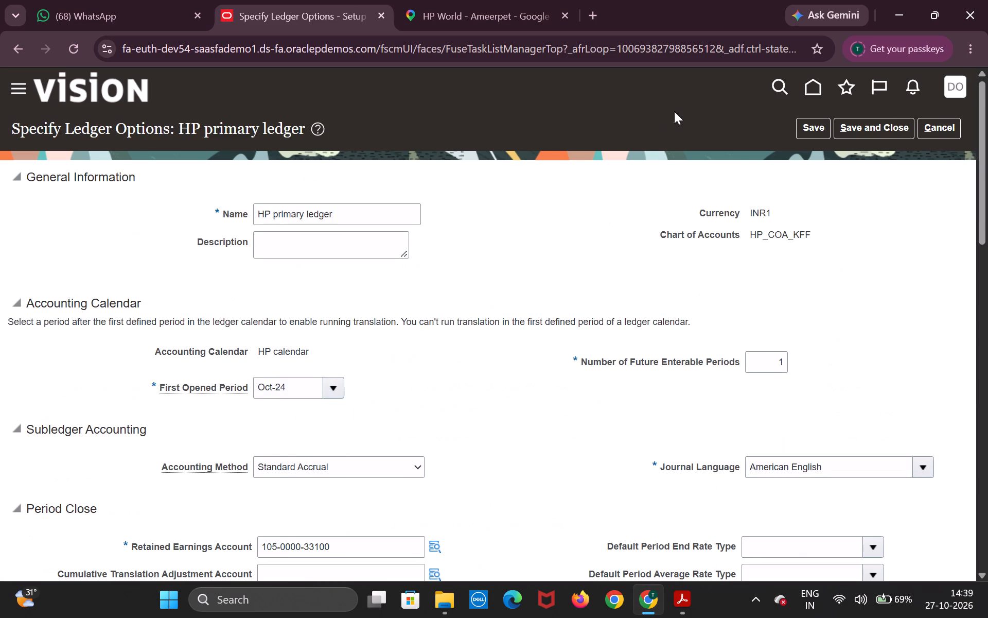
click(934, 121)
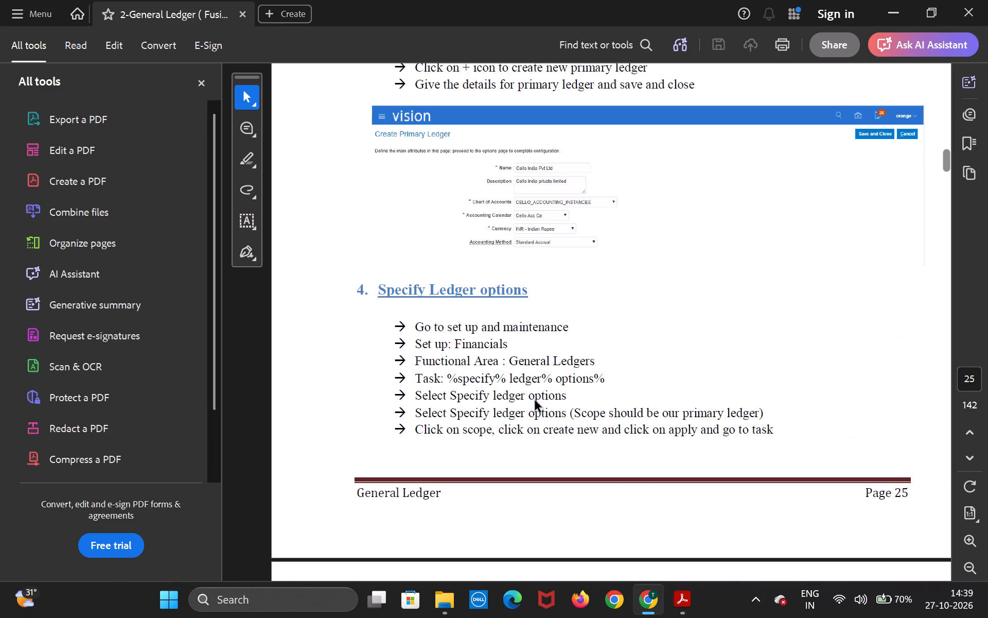
In the General Ledger PDF guide in Acrobat, read the instructions for specifying ledger options and assigning legal entities to a ledger.
scroll(536, 400, down, 6)
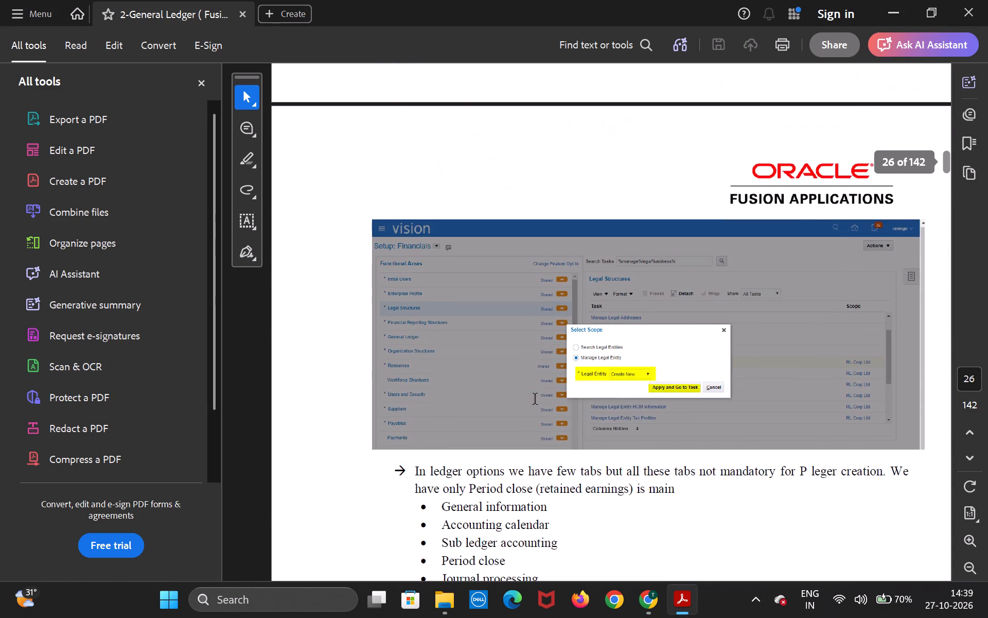
scroll(536, 400, up, 4)
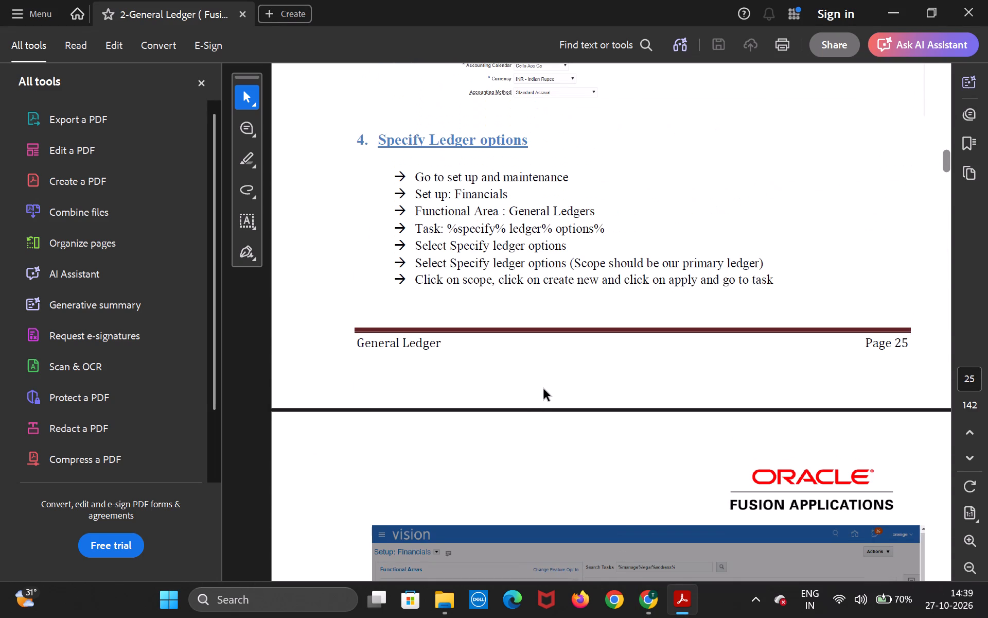
scroll(544, 388, down, 13)
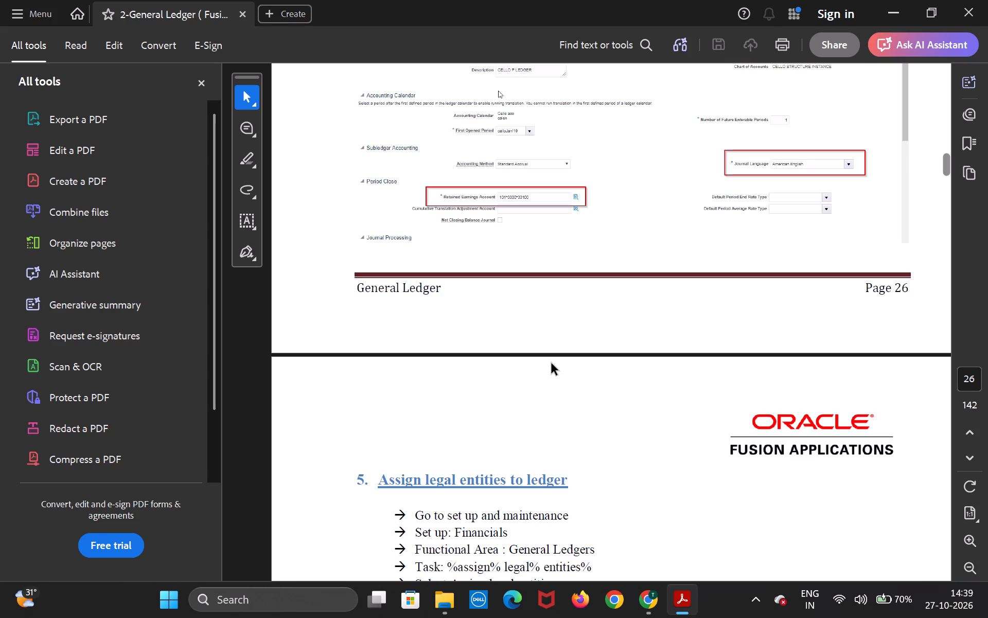
scroll(552, 355, down, 4)
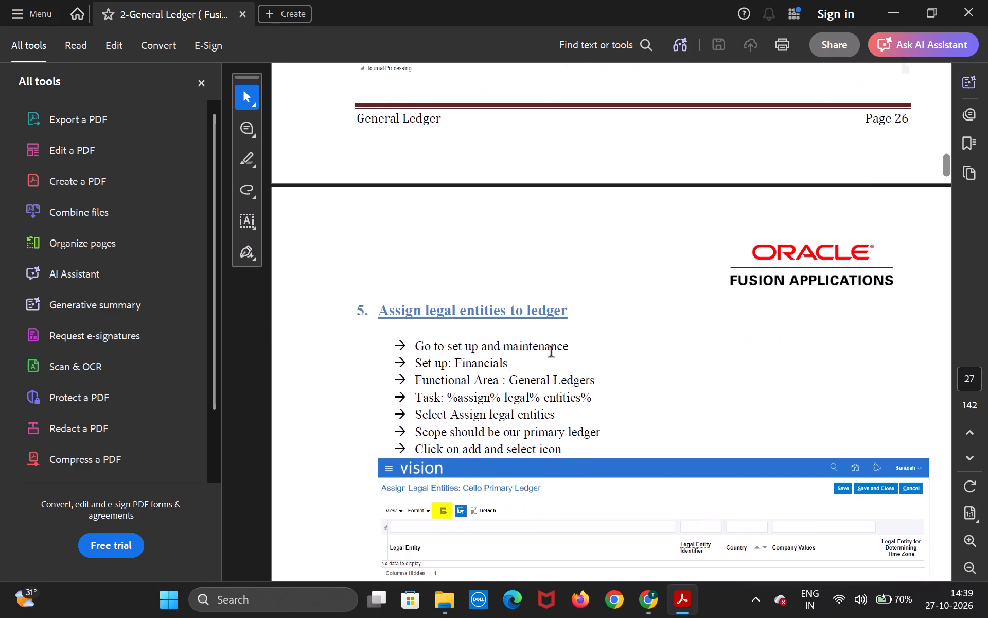
scroll(552, 352, down, 1)
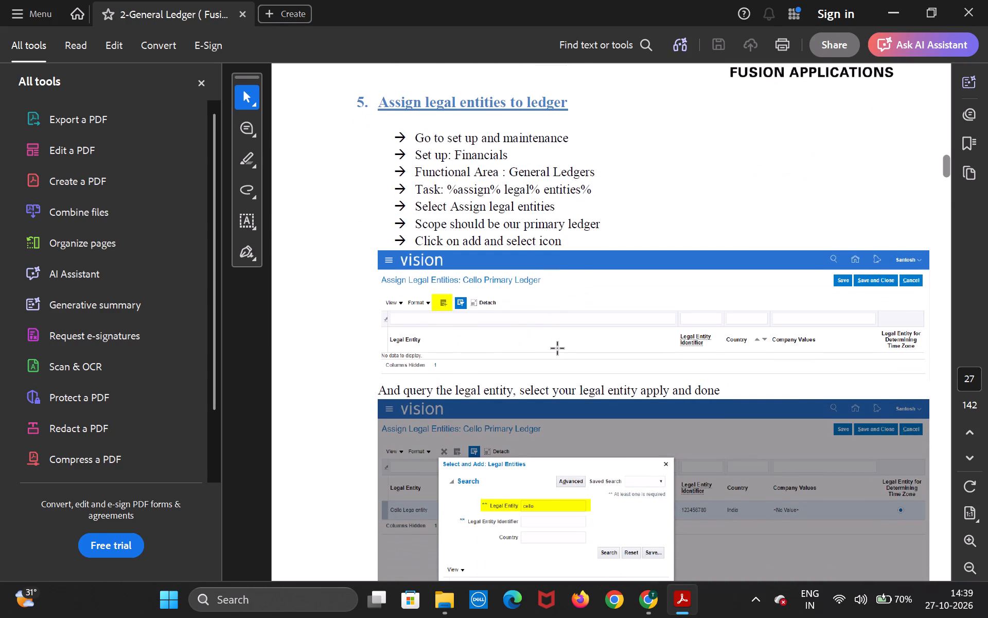
scroll(558, 349, down, 3)
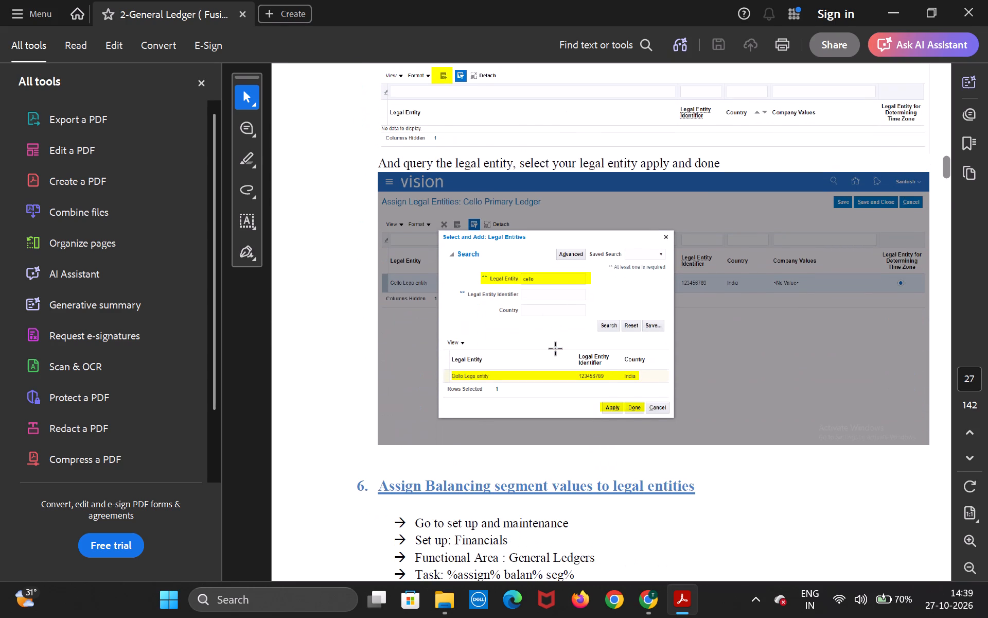
scroll(556, 349, up, 4)
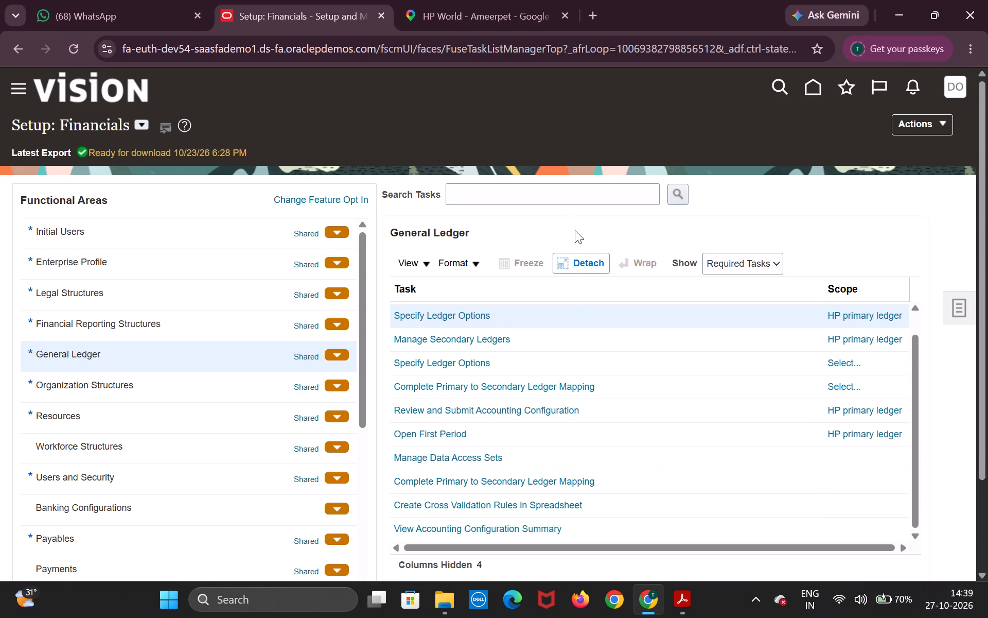
Back in the Financials setup in Chrome, search the setup tasks for "assign legal entities".
click(580, 193)
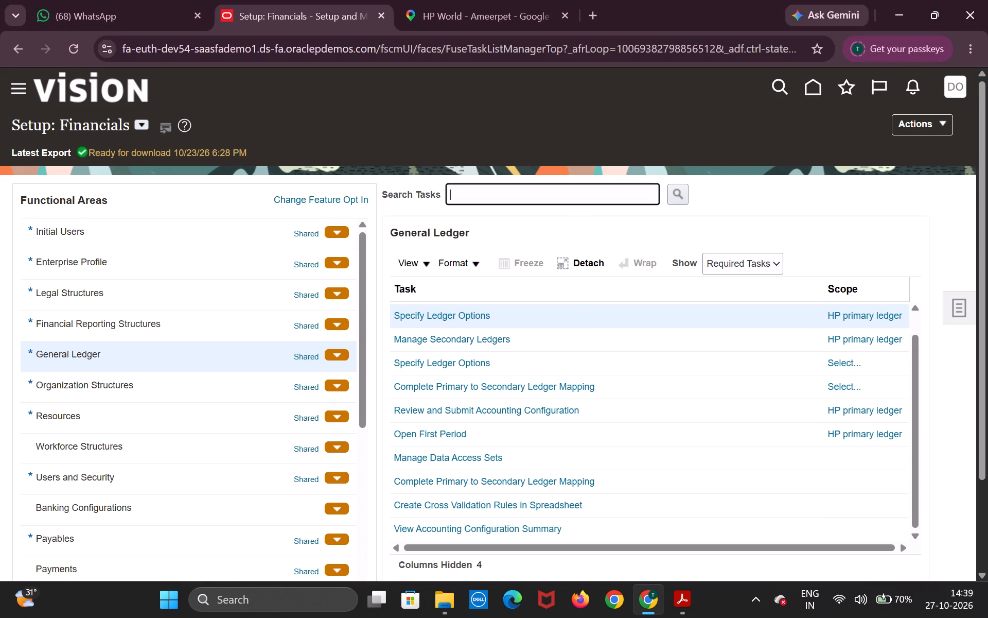
text(assign lega)
key(space)
key(BackSpace)
text(l entitites)
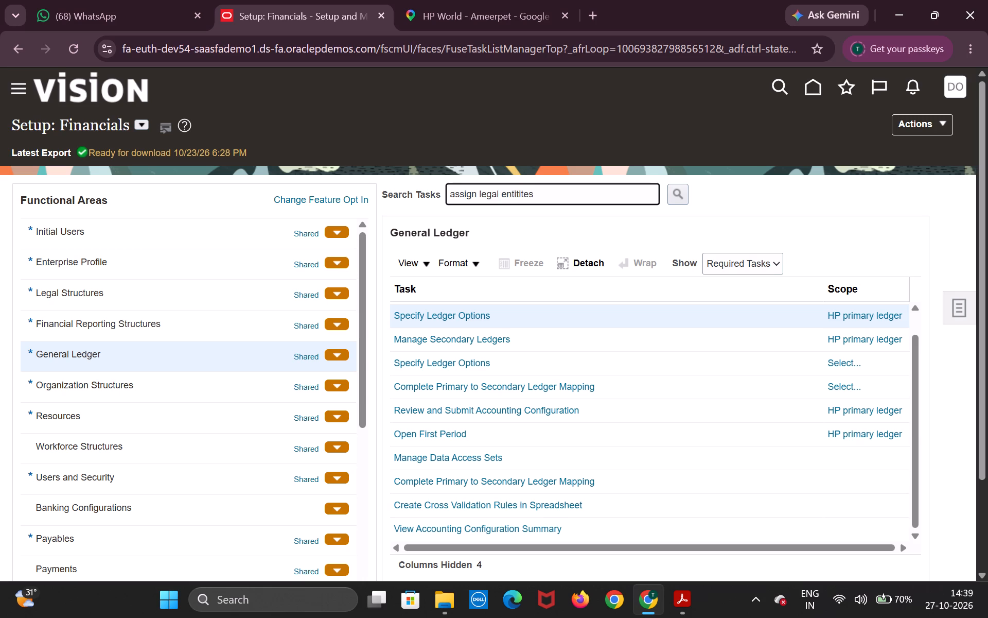
key(Return)
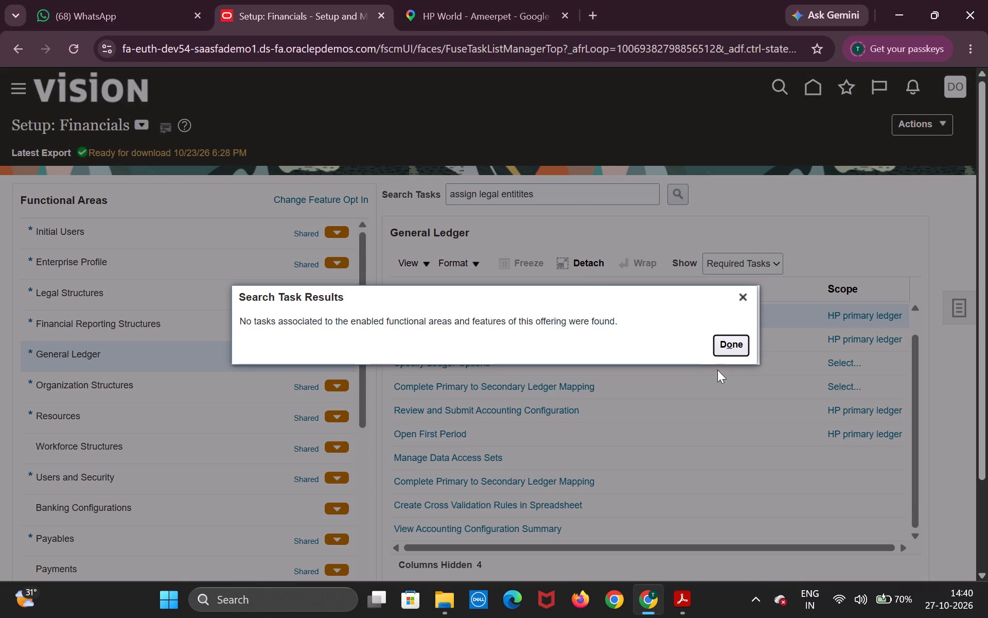
click(727, 349)
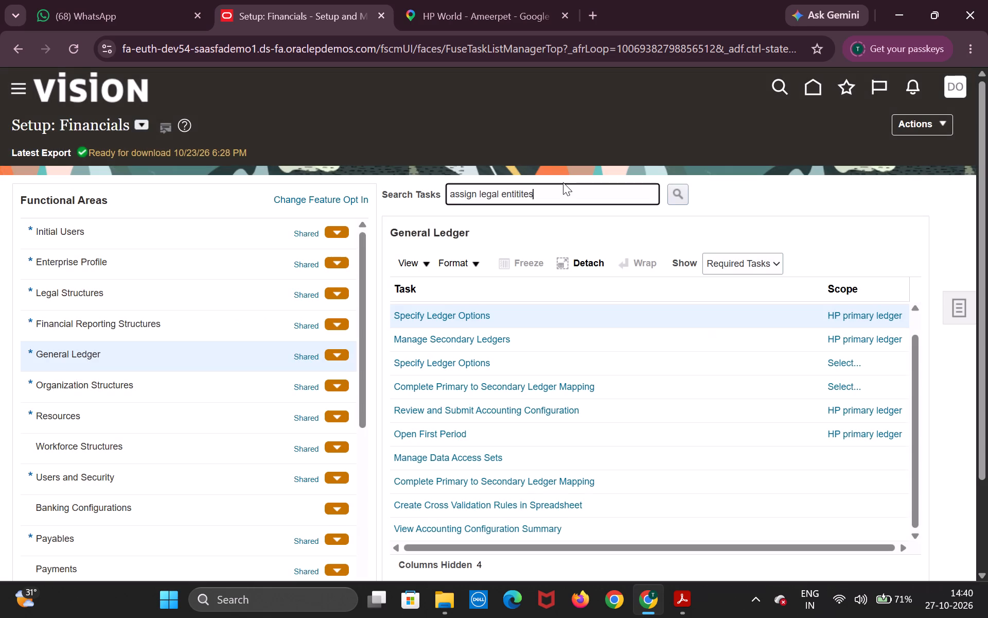
click(524, 206)
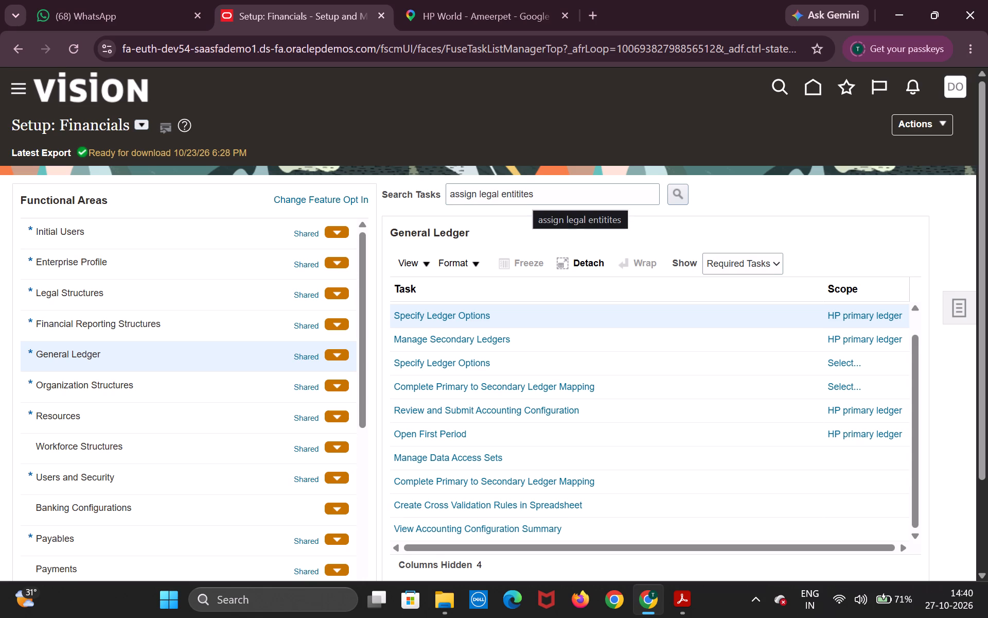
click(525, 194)
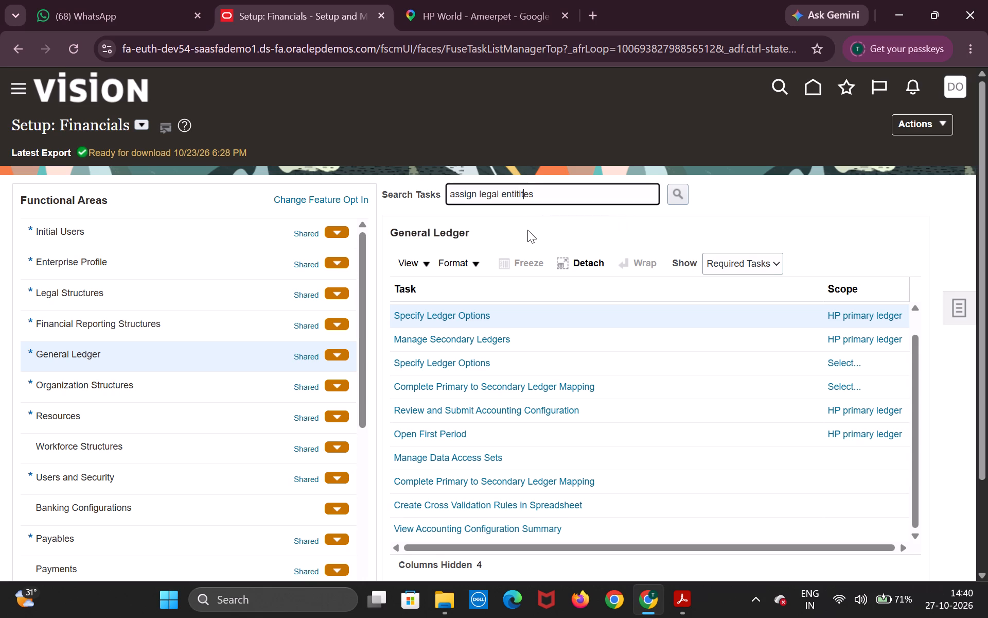
key(BackSpace)
key(Return)
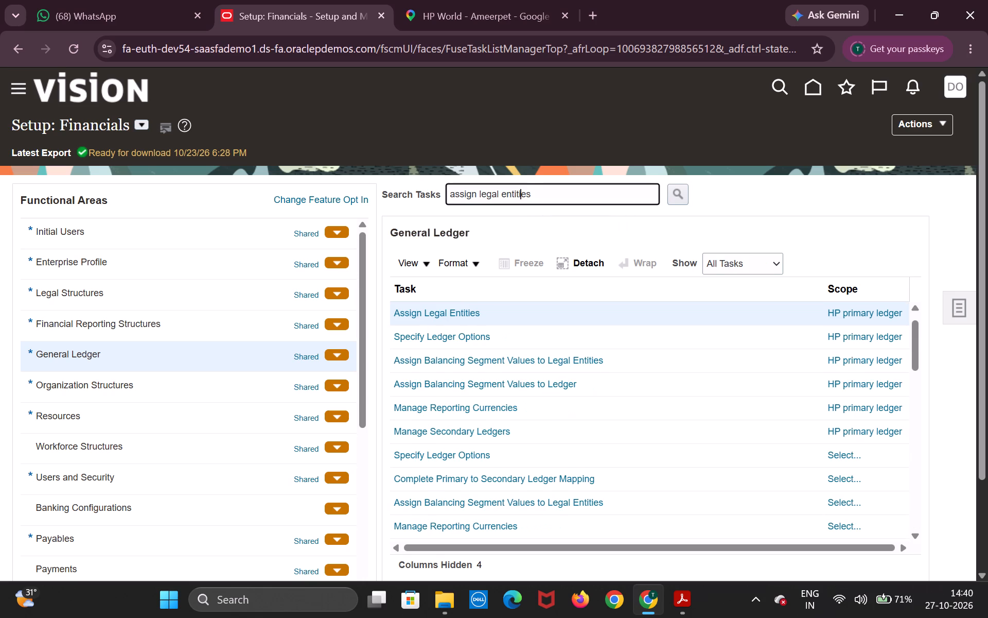
Open the Assign Legal Entities task for HP primary ledger and start a Legal Entity name search for adding an entity.
click(456, 313)
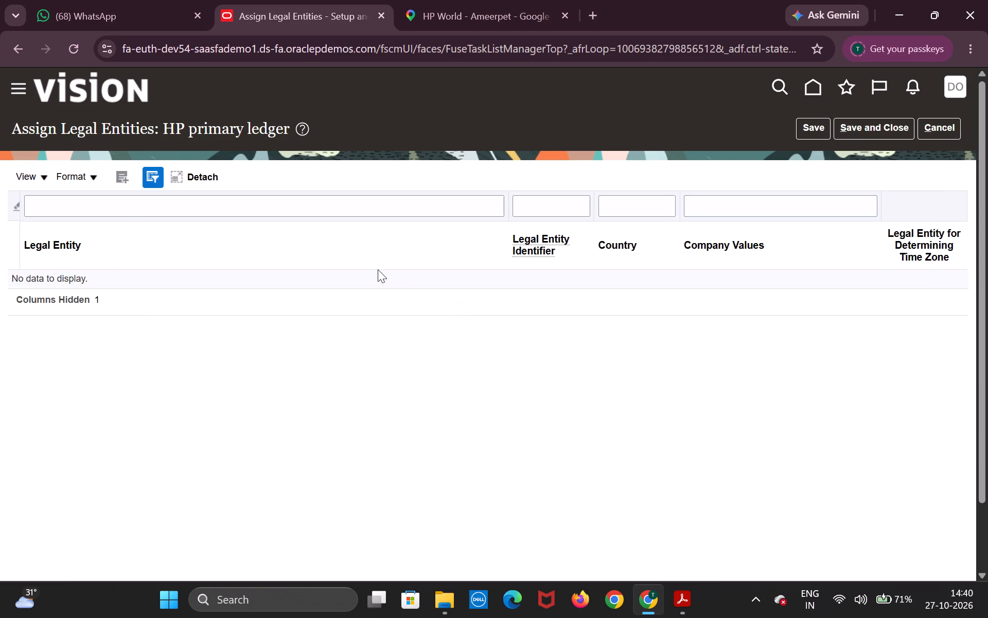
click(125, 175)
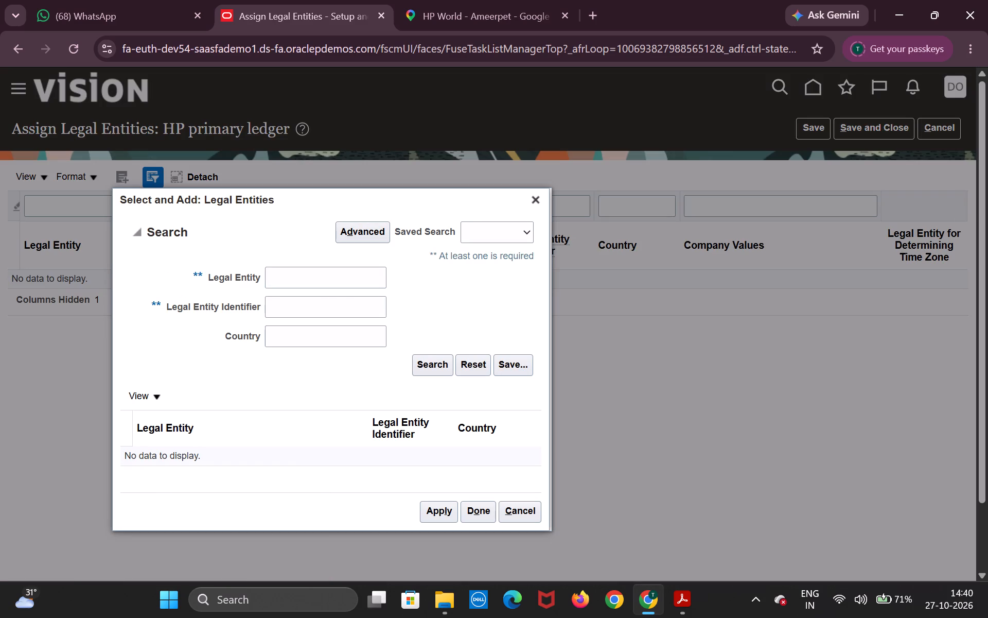
click(336, 280)
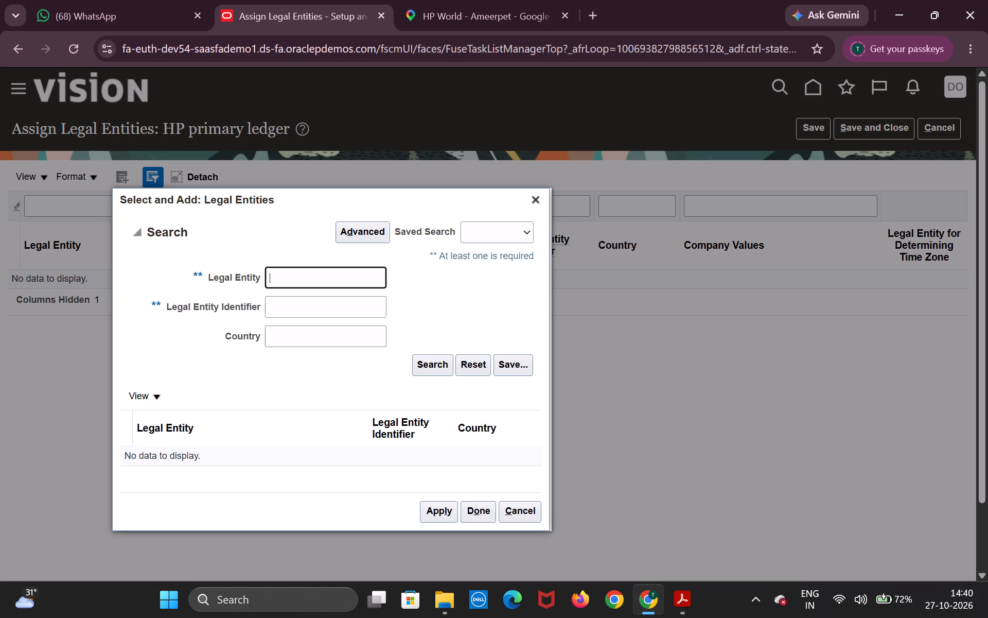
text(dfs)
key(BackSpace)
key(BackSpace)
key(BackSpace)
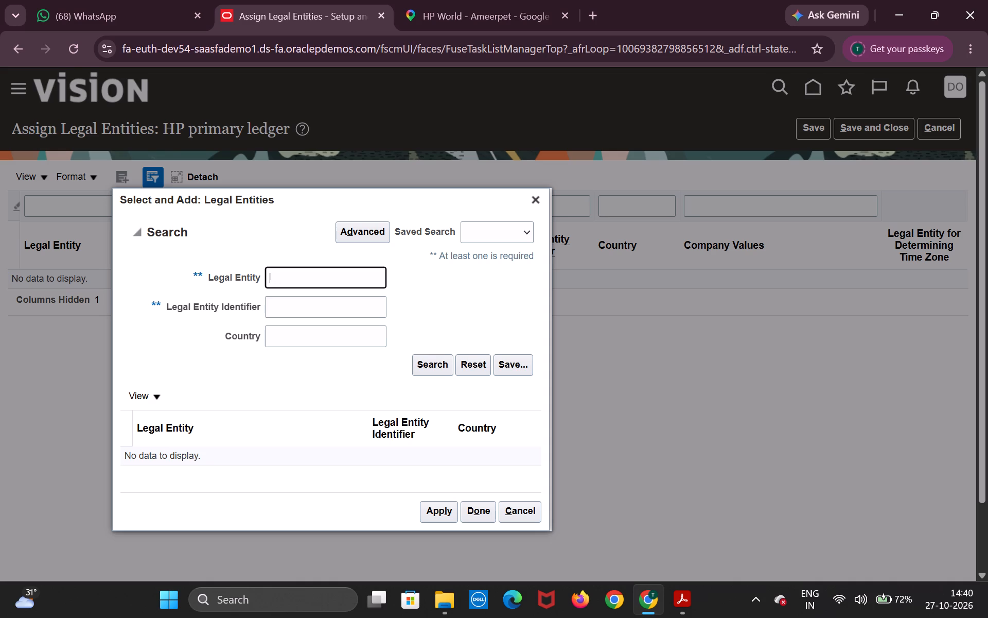
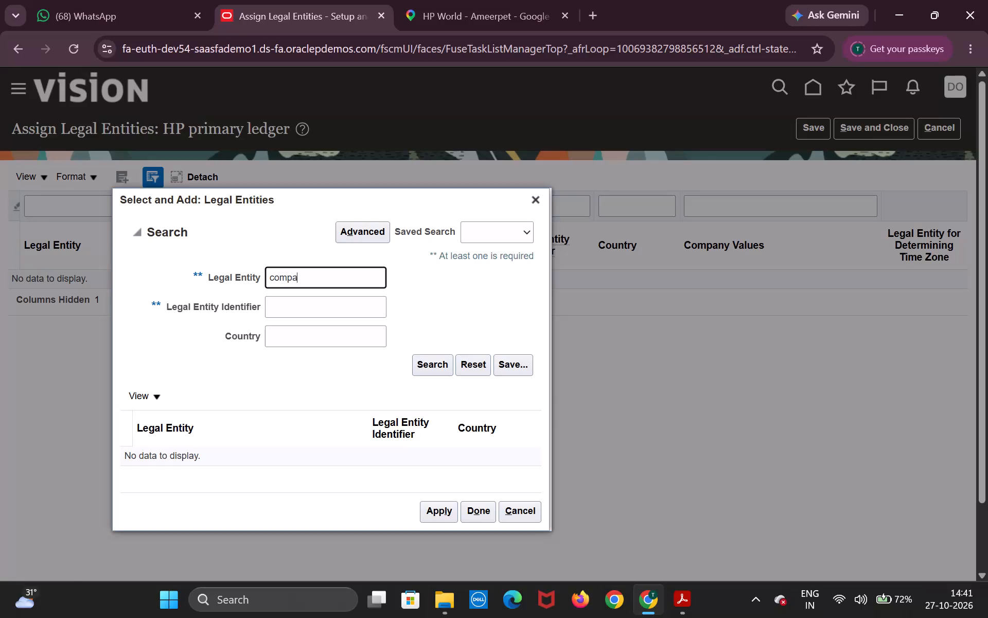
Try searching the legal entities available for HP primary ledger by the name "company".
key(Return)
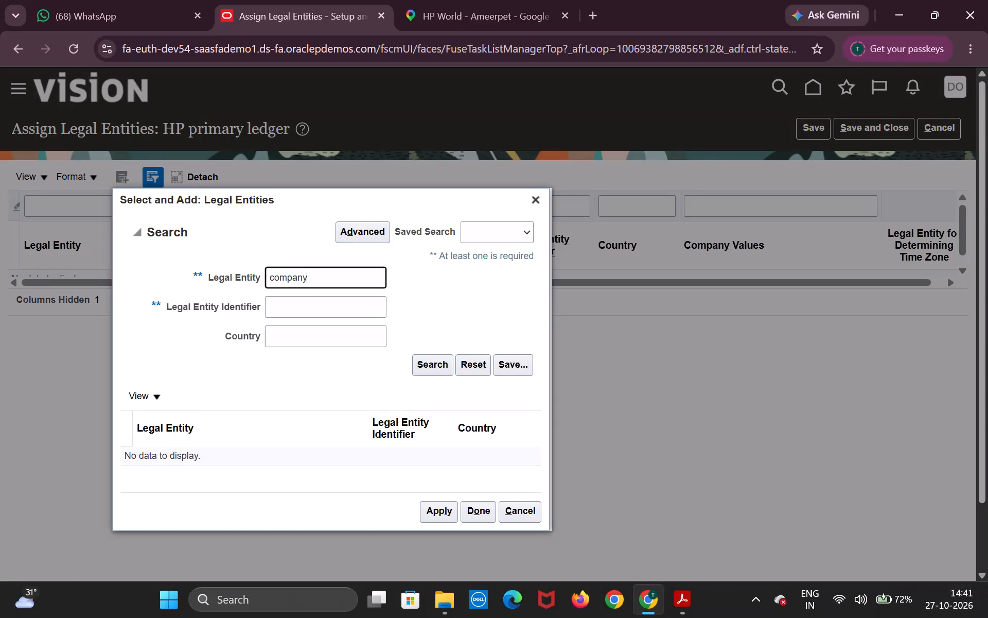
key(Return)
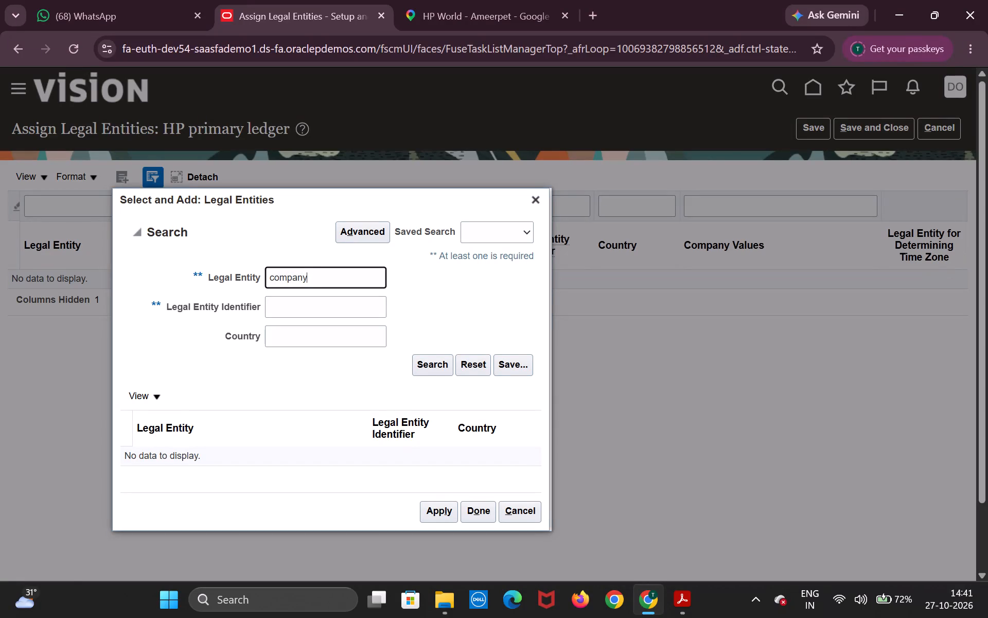
Replace the Legal Entity search term with "HP" and run the search.
key(BackSpace)
key(BackSpace)
key(BackSpace)
key(BackSpace)
key(BackSpace)
key(BackSpace)
key(BackSpace)
key(BackSpace)
key(BackSpace)
key(BackSpace)
key(BackSpace)
key(BackSpace)
key(BackSpace)
key(BackSpace)
key(BackSpace)
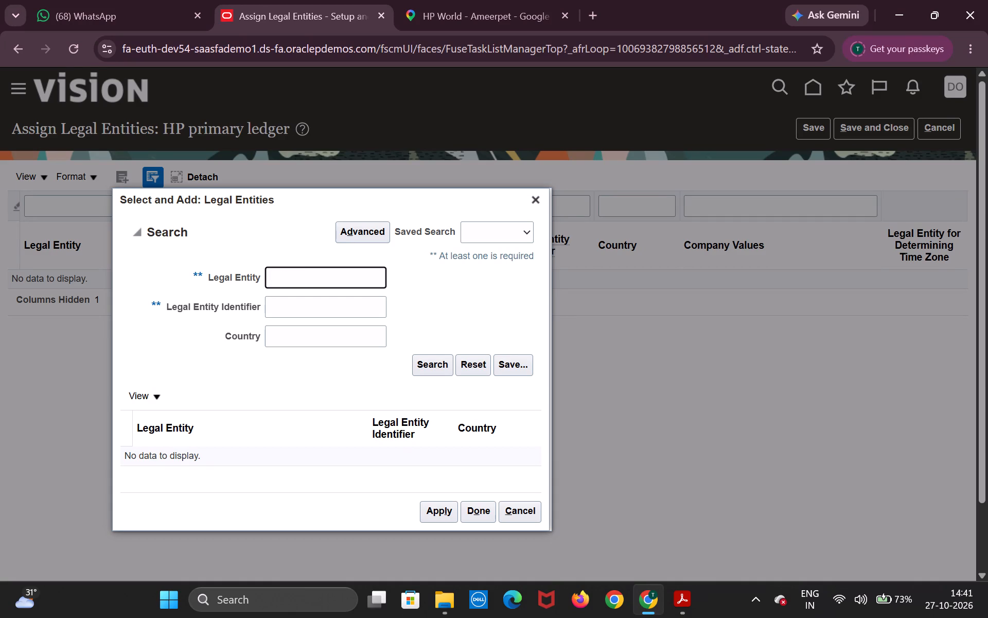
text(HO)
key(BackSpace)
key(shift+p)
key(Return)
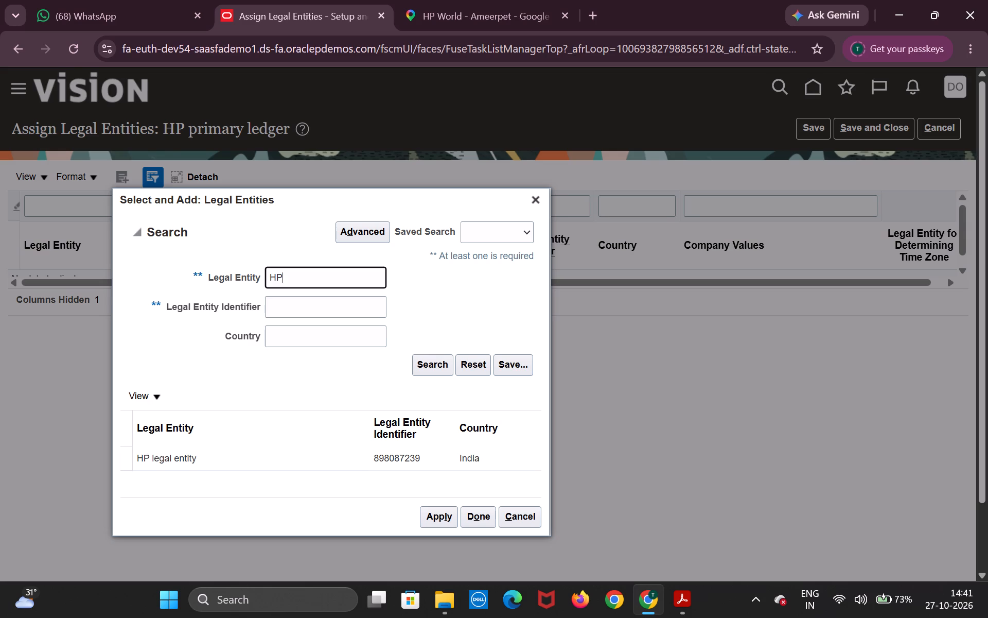
Add HP legal entity to HP primary ledger, then save and close the legal entity assignment.
click(417, 466)
click(451, 521)
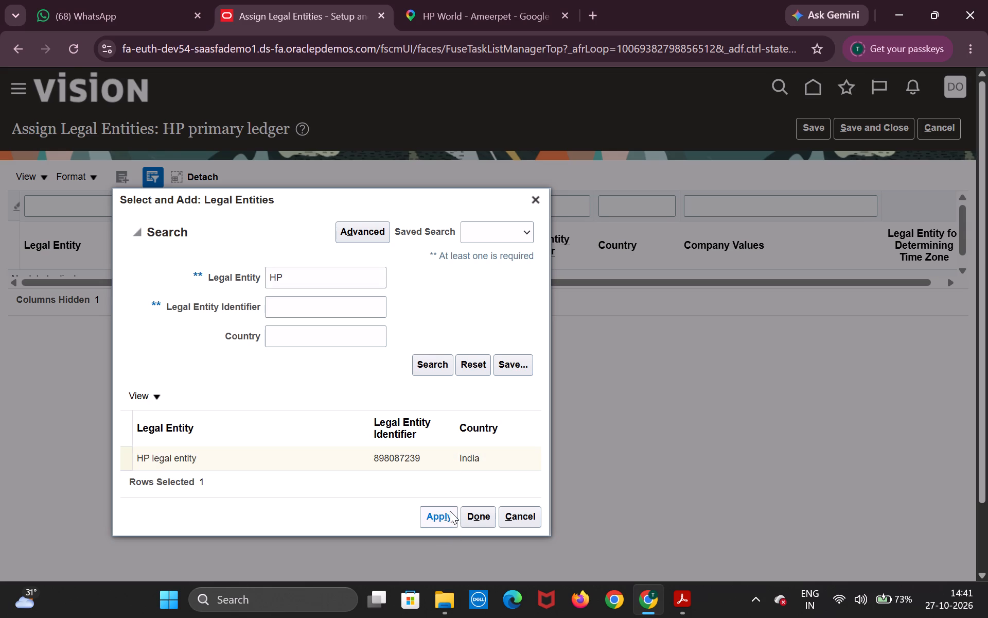
click(485, 515)
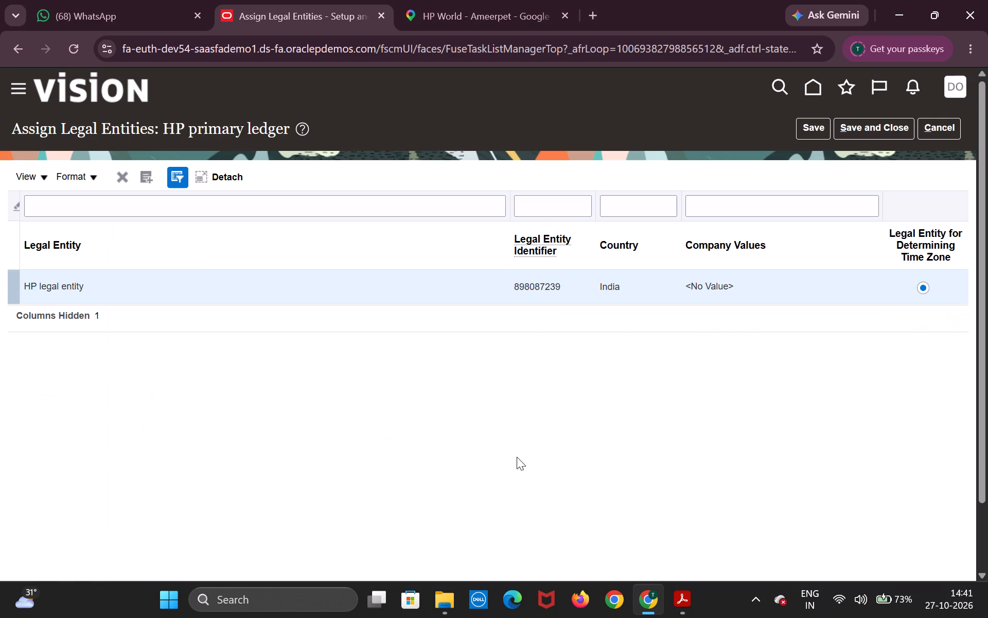
click(849, 138)
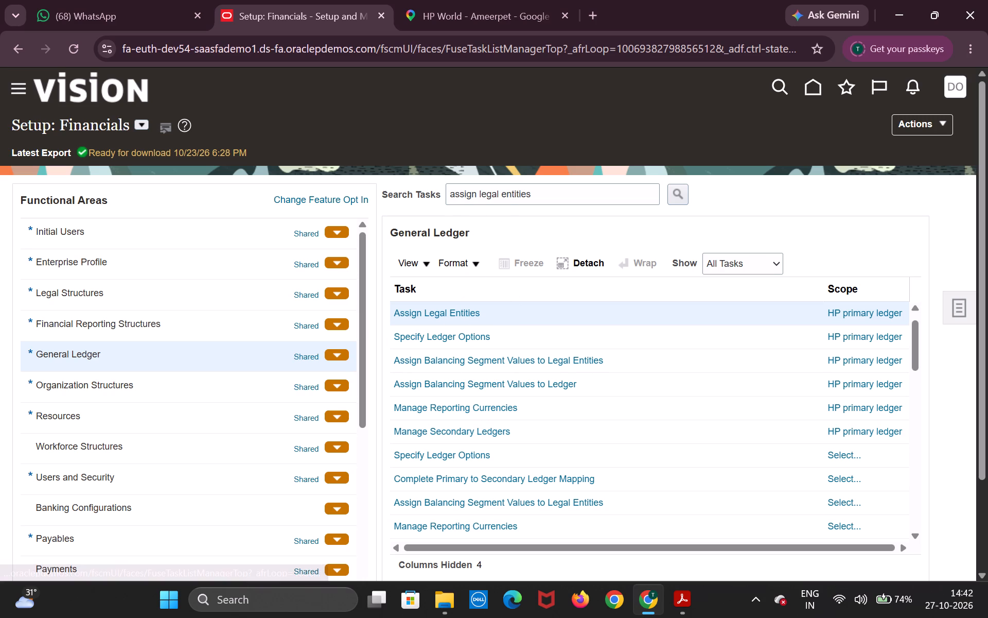
In the General Ledger PDF guide in Acrobat, read the instructions for assigning balancing segment values to legal entities.
click(574, 197)
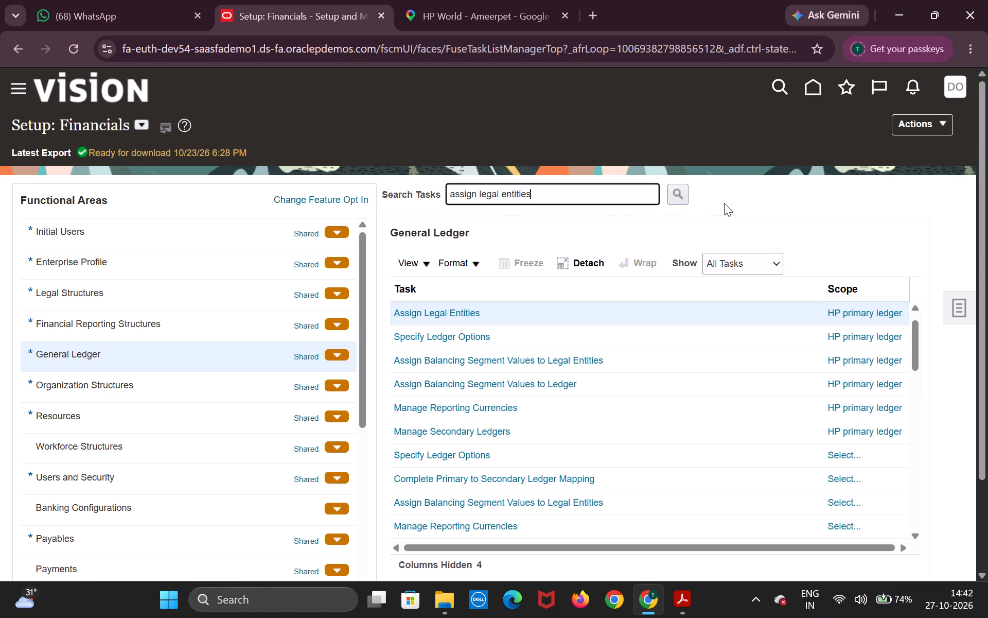
click(733, 191)
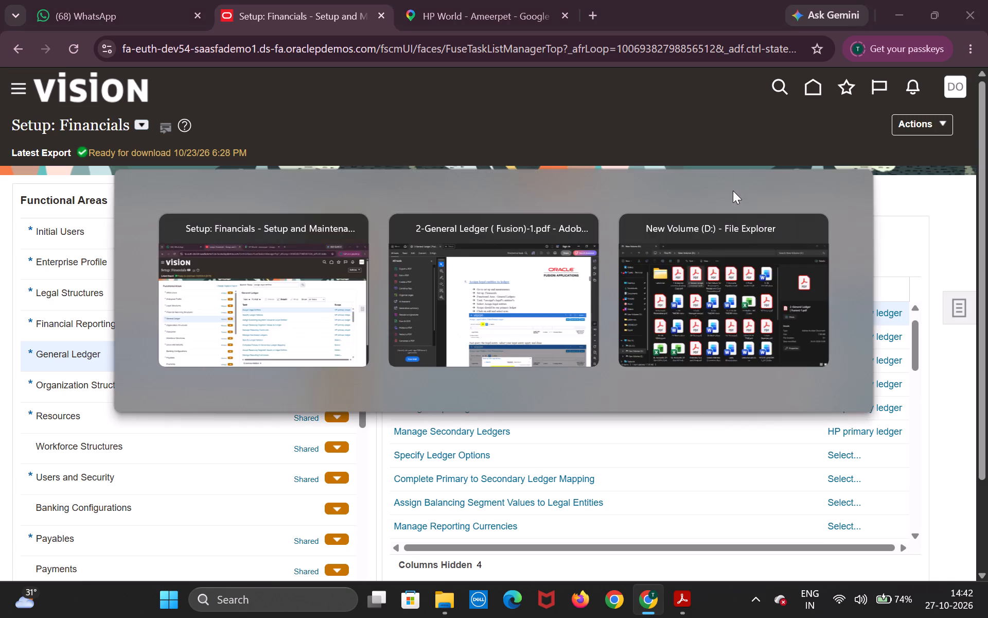
scroll(733, 191, down, 8)
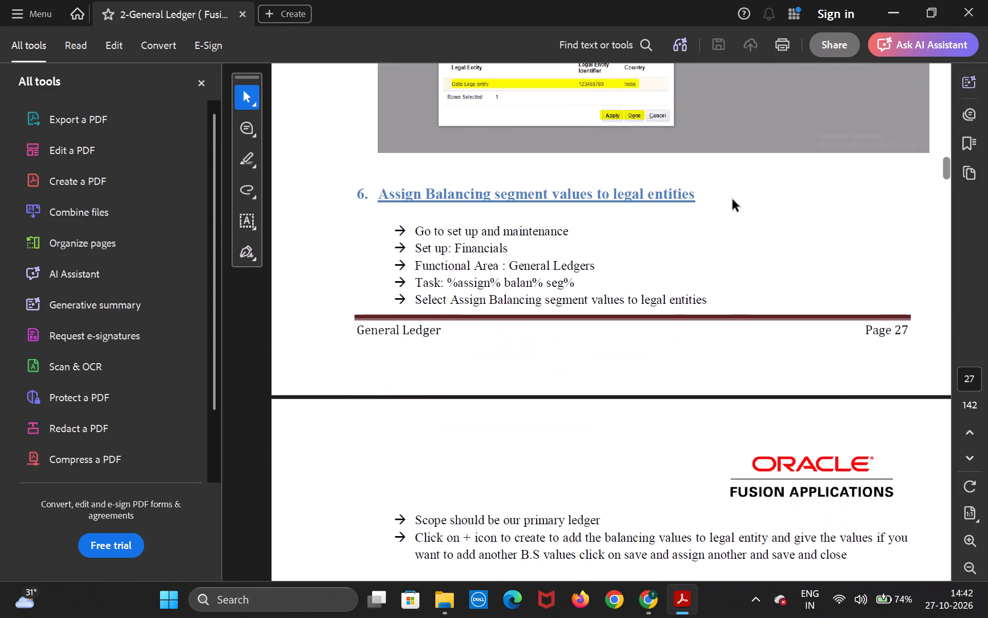
scroll(733, 200, down, 1)
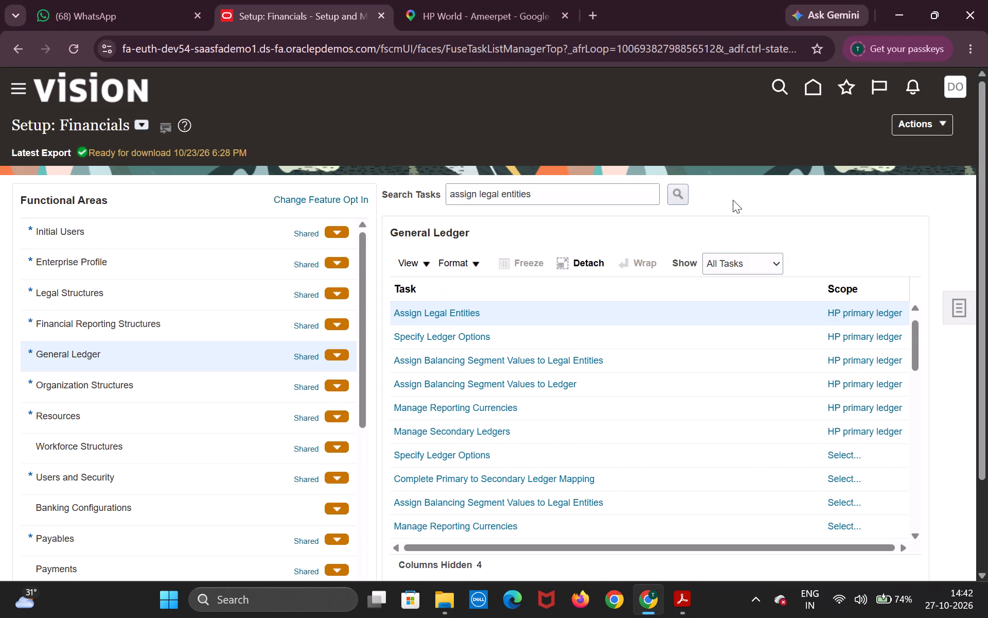
Back in the Financials setup in Chrome, search the setup tasks for "%assign%balan%seg%".
click(634, 196)
key(BackSpace)
key(BackSpace)
key(BackSpace)
key(BackSpace)
key(BackSpace)
key(BackSpace)
key(BackSpace)
key(BackSpace)
key(BackSpace)
key(BackSpace)
key(BackSpace)
key(BackSpace)
key(BackSpace)
key(BackSpace)
key(BackSpace)
key(BackSpace)
key(BackSpace)
key(BackSpace)
key(BackSpace)
key(BackSpace)
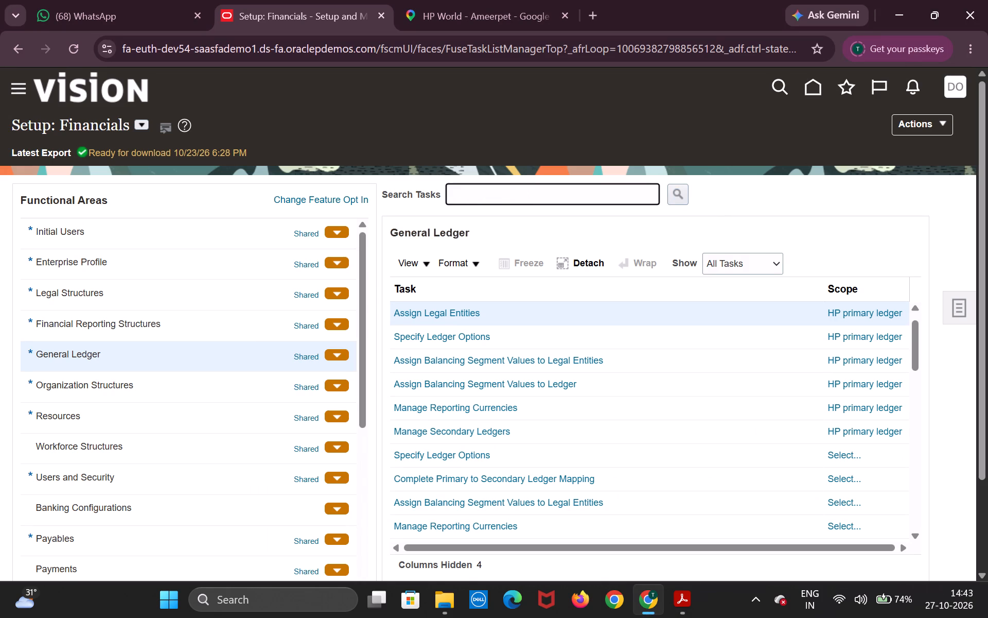
key(shift+percent)
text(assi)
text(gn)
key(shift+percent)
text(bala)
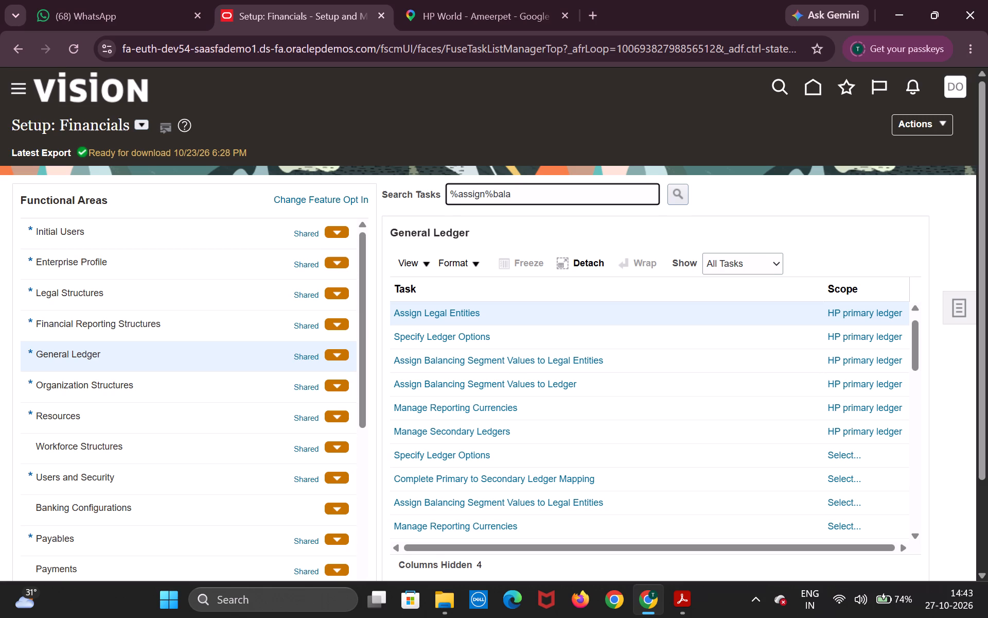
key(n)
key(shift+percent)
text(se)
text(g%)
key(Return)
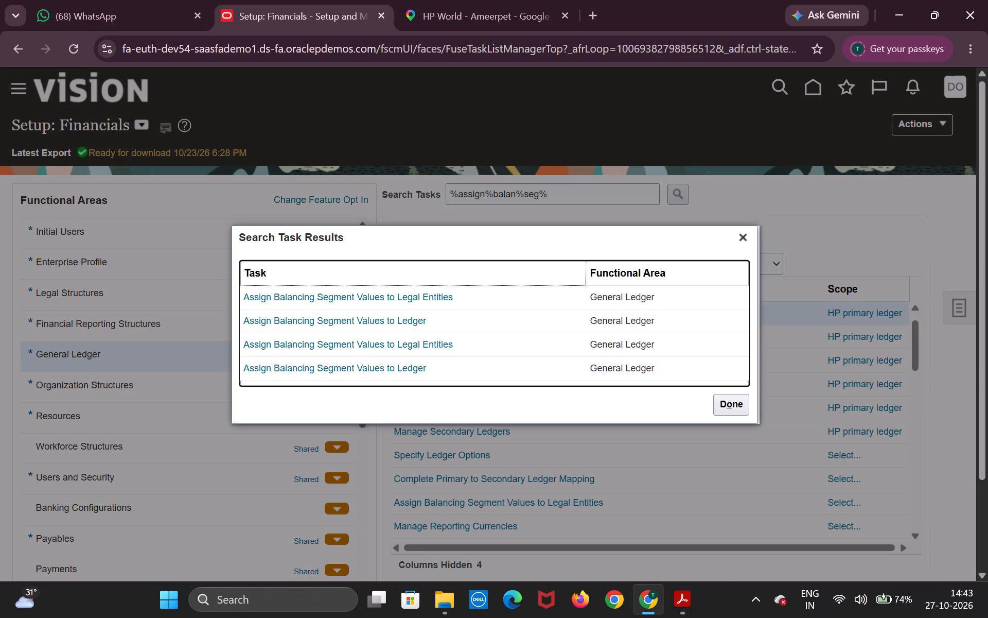
Open the Assign Balancing Segment Values to Legal Entities task for HP primary ledger.
click(435, 298)
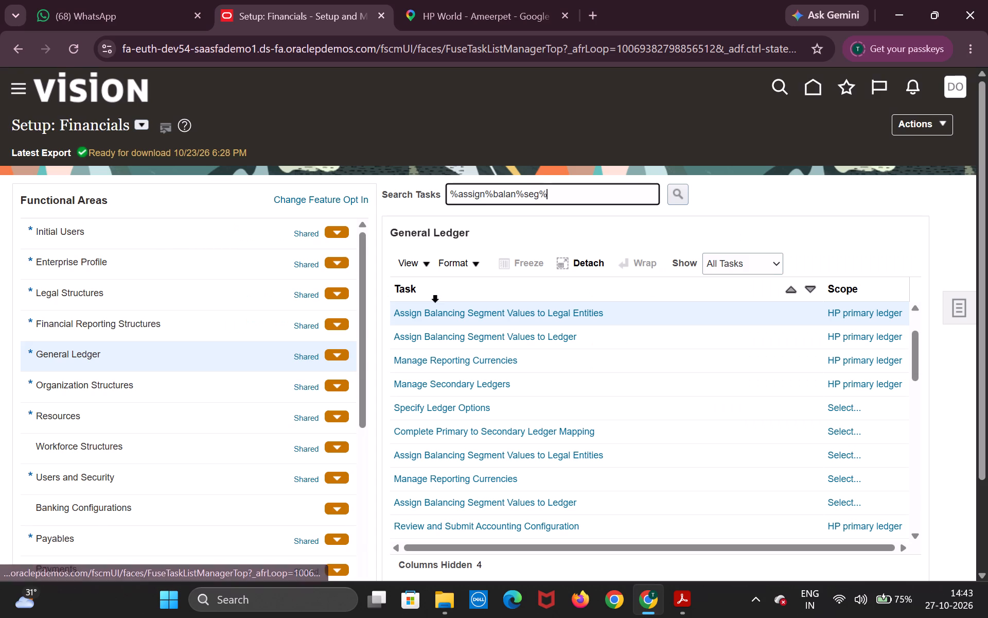
click(462, 309)
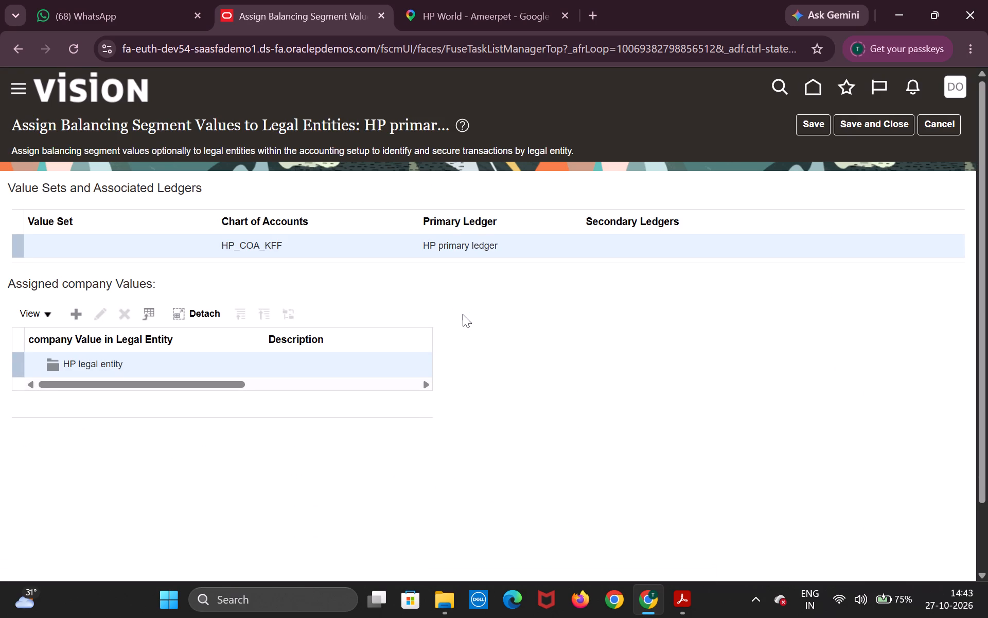
Assign company value 105 (india) to HP legal entity, then save and close the balancing segment value assignment.
click(80, 315)
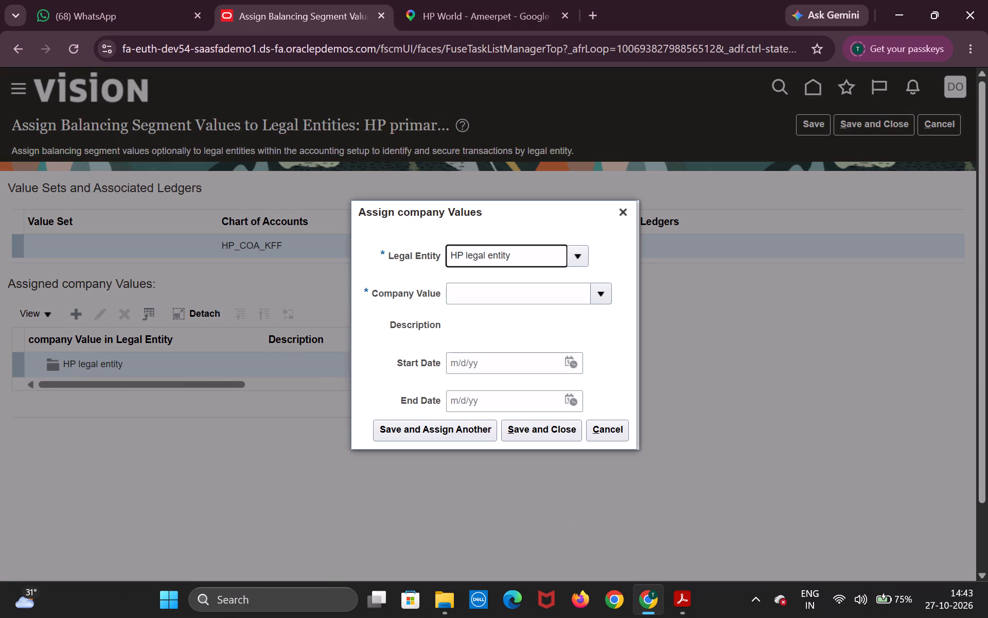
click(527, 297)
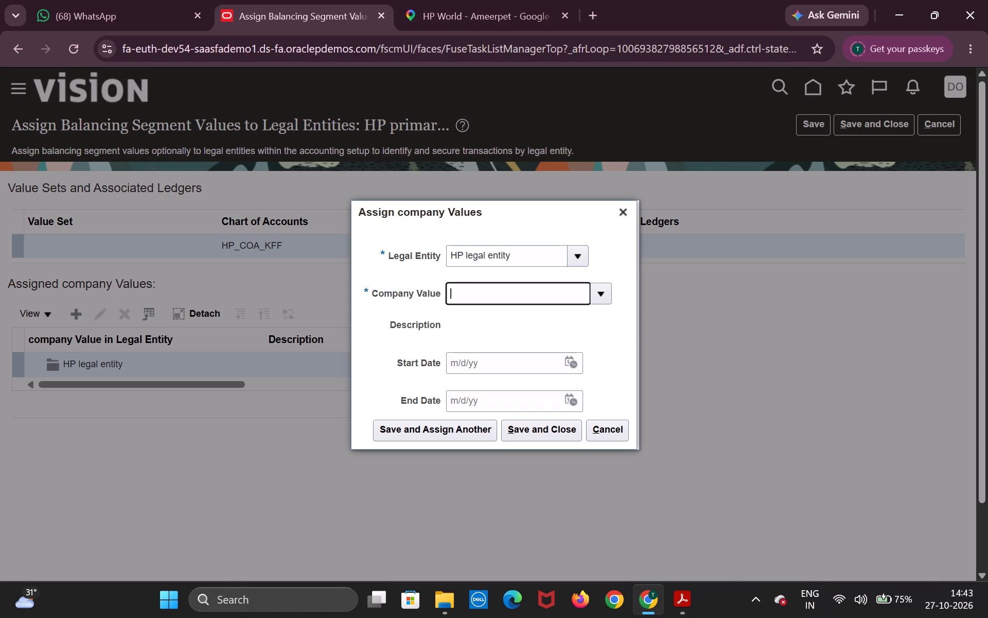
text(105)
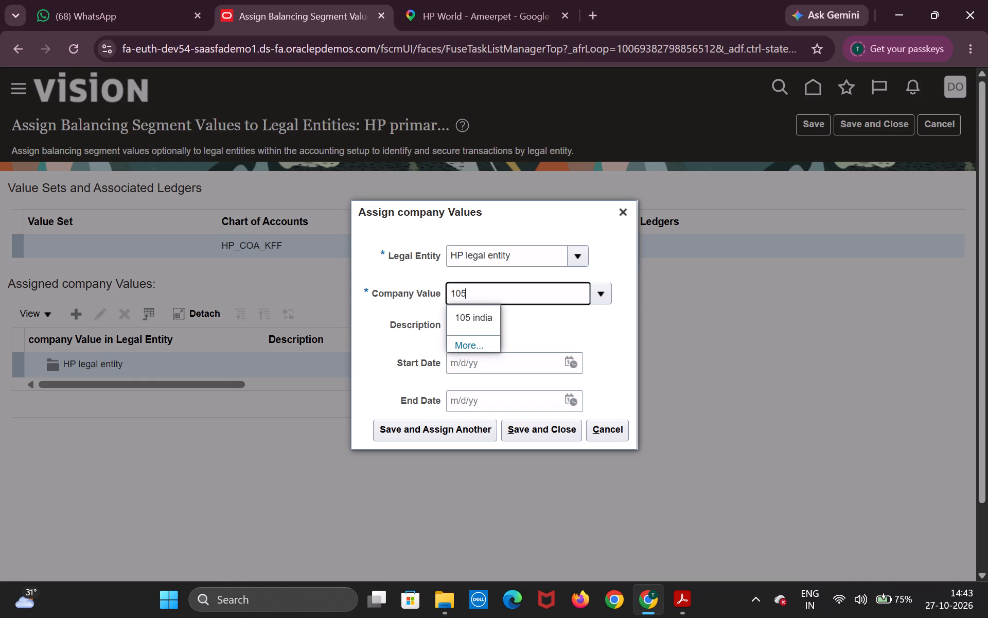
click(485, 315)
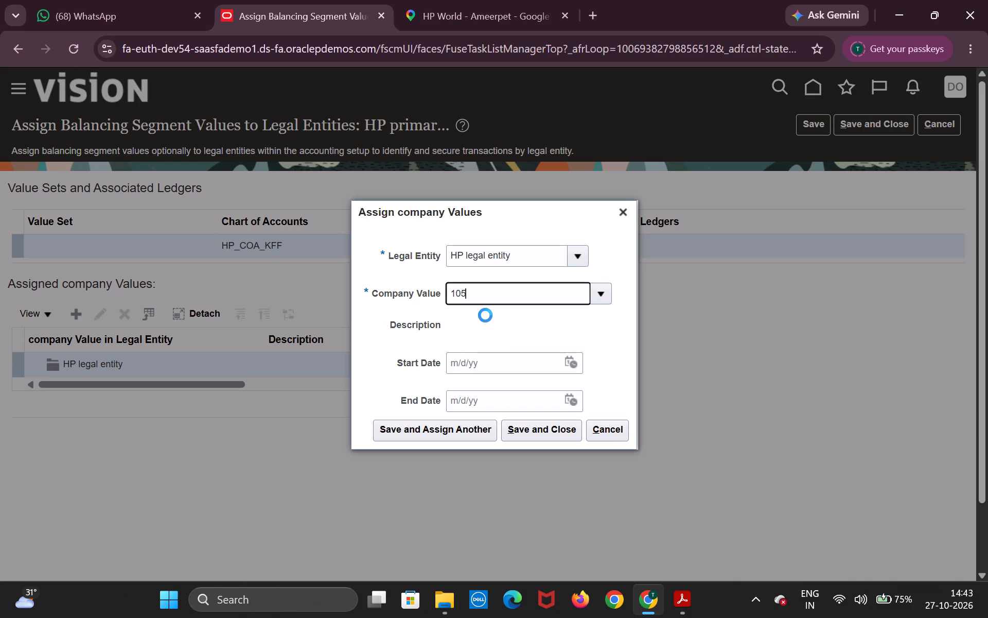
click(564, 434)
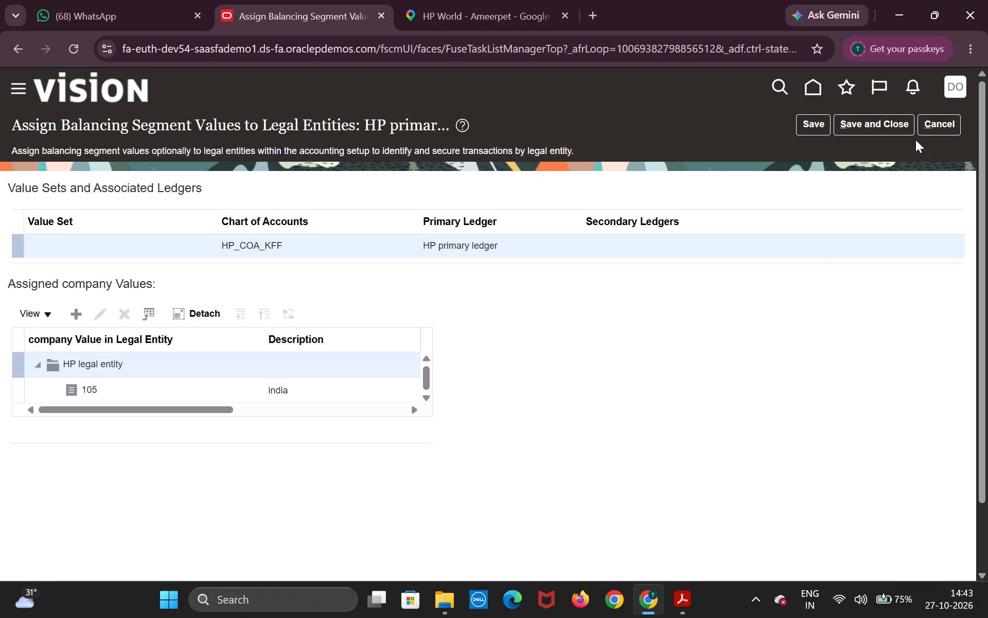
click(904, 126)
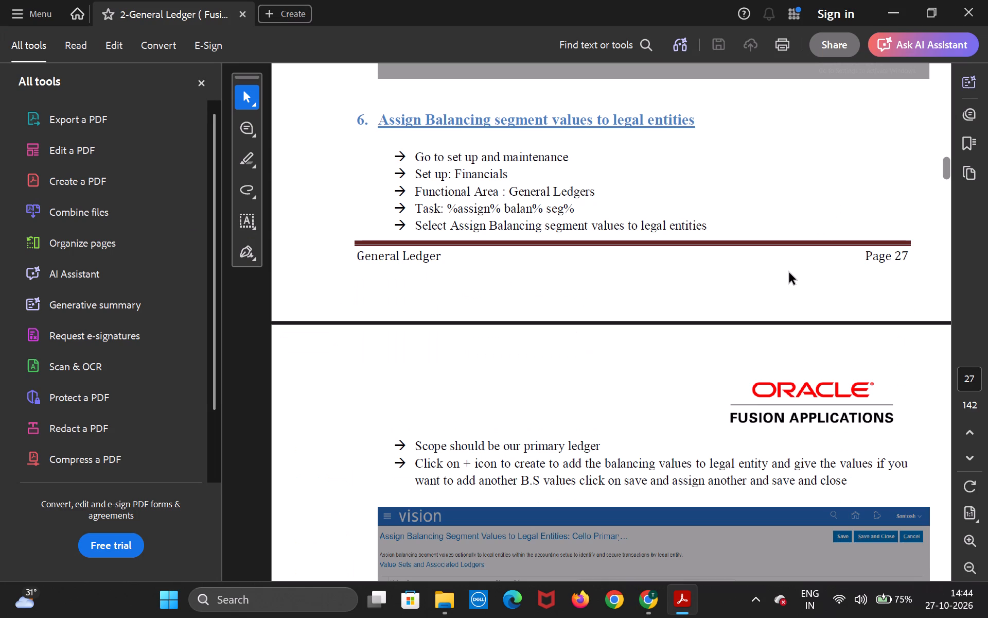
In the General Ledger PDF guide in Acrobat, read the instructions for reviewing and submitting the accounting configuration.
scroll(789, 273, up, 1)
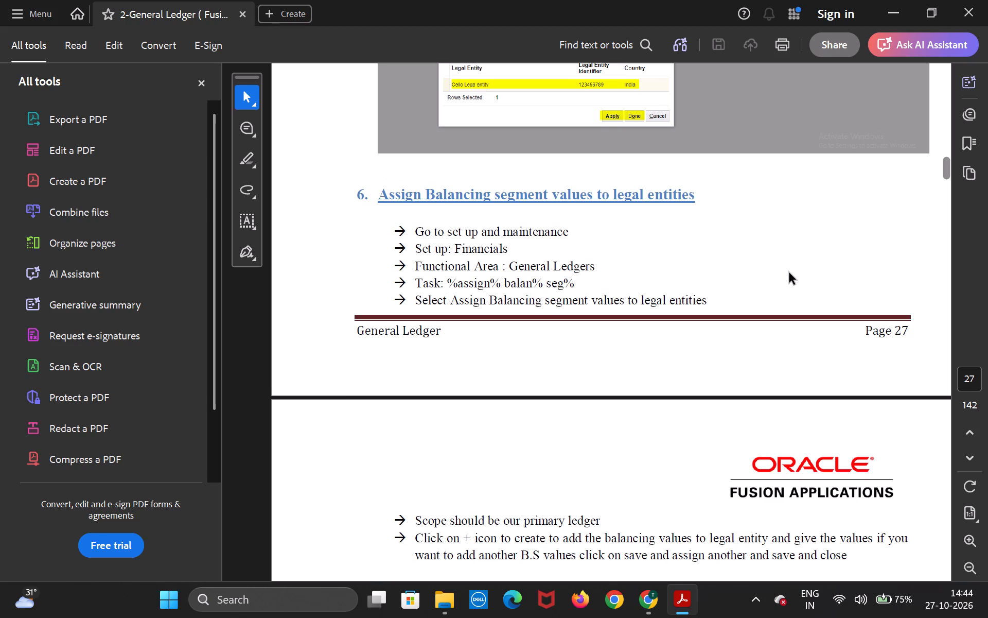
scroll(789, 273, down, 2)
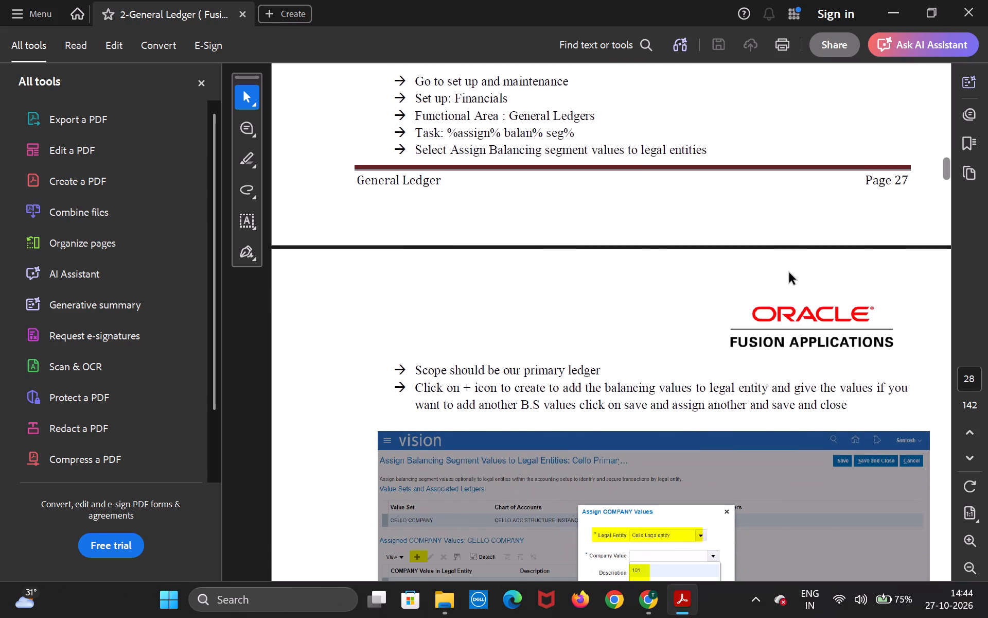
scroll(789, 273, down, 3)
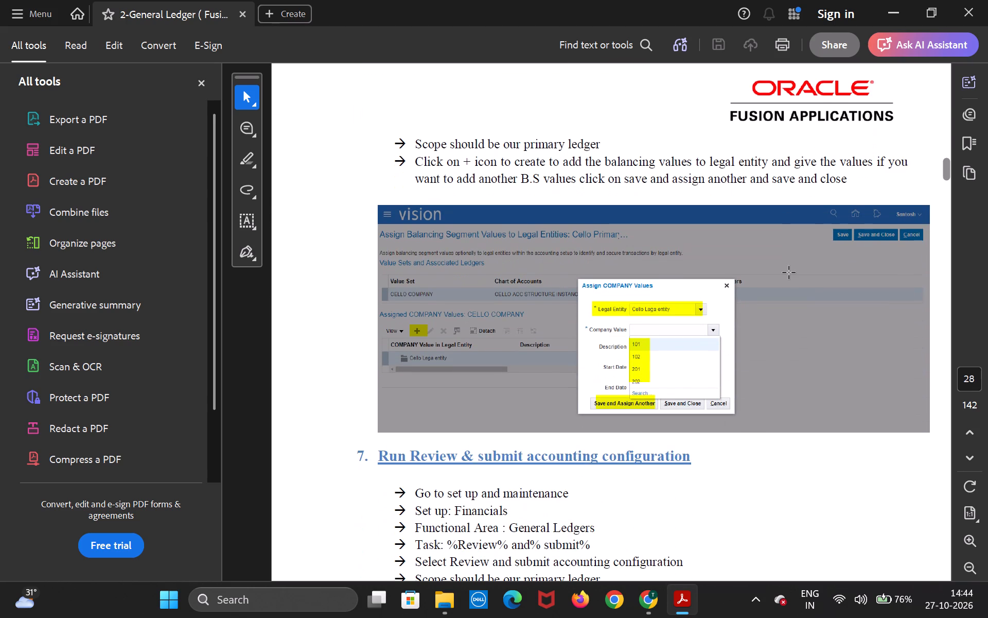
scroll(789, 273, down, 2)
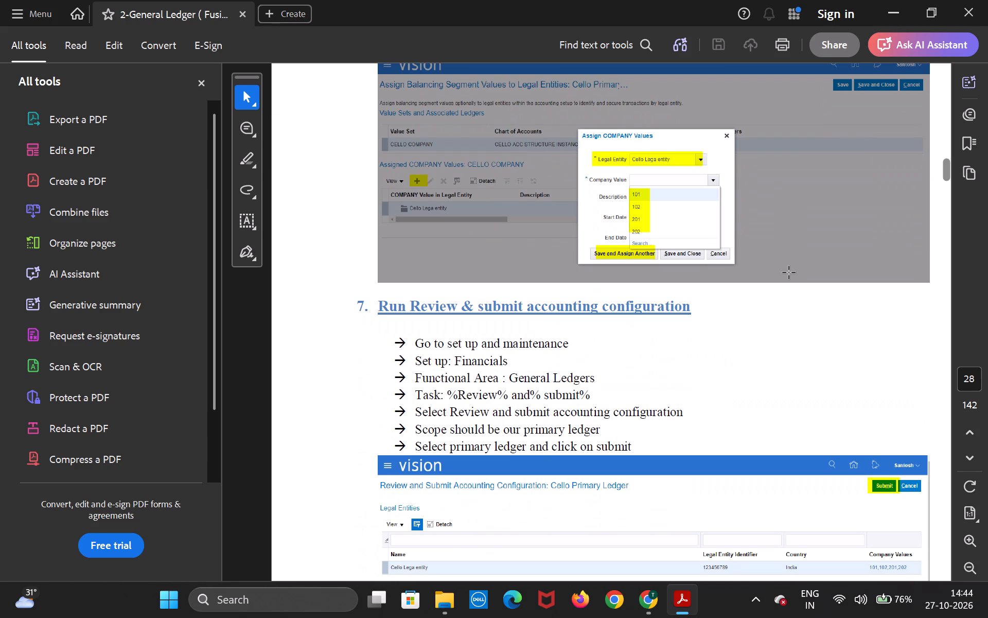
scroll(789, 273, down, 4)
scroll(794, 284, up, 1)
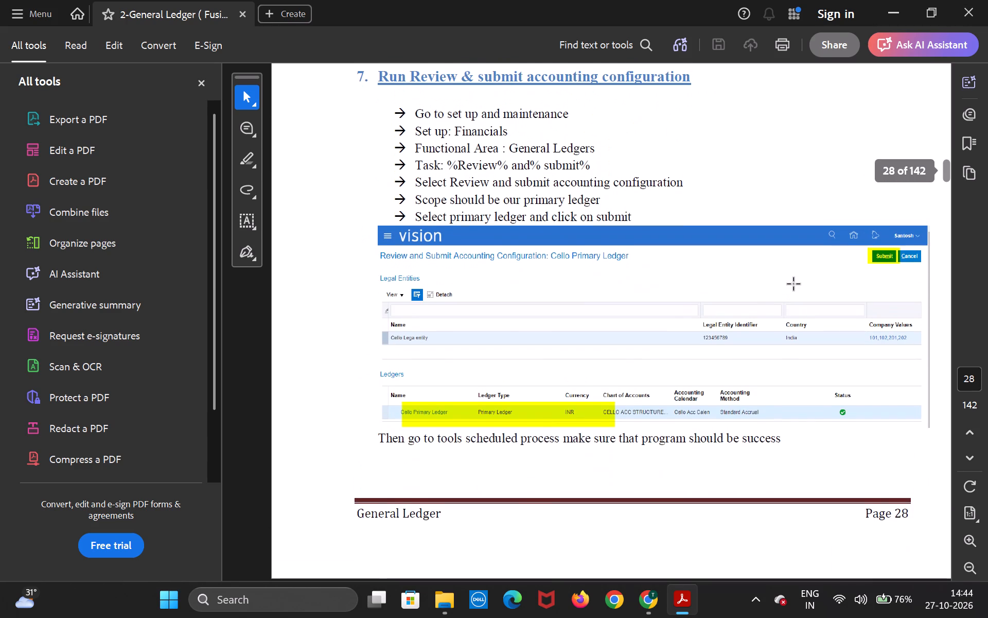
scroll(794, 283, up, 1)
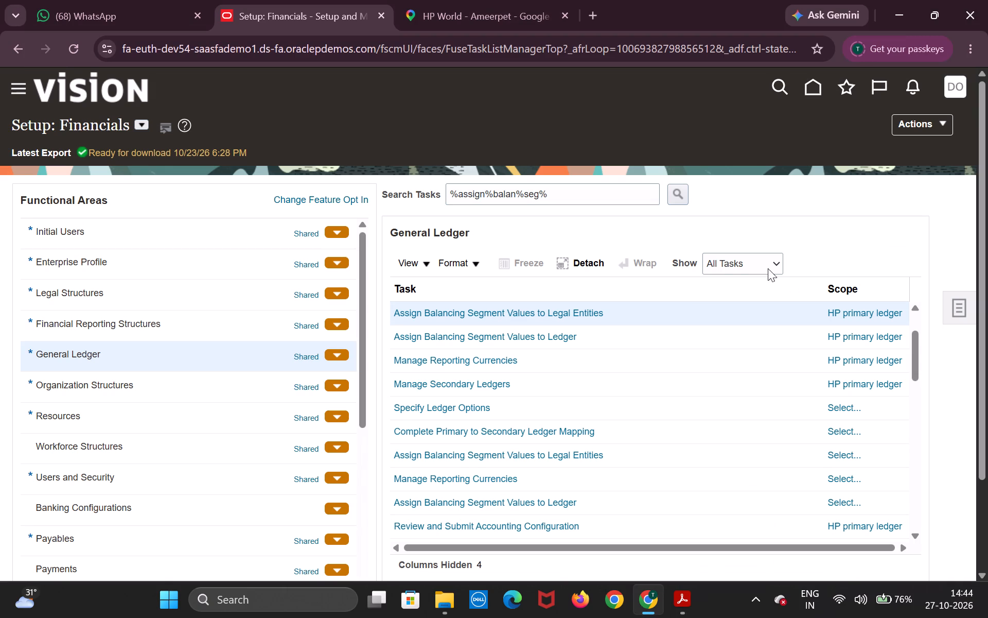
Back in the Financials setup in Chrome, search the setup tasks for "%review%and%submit%".
click(622, 190)
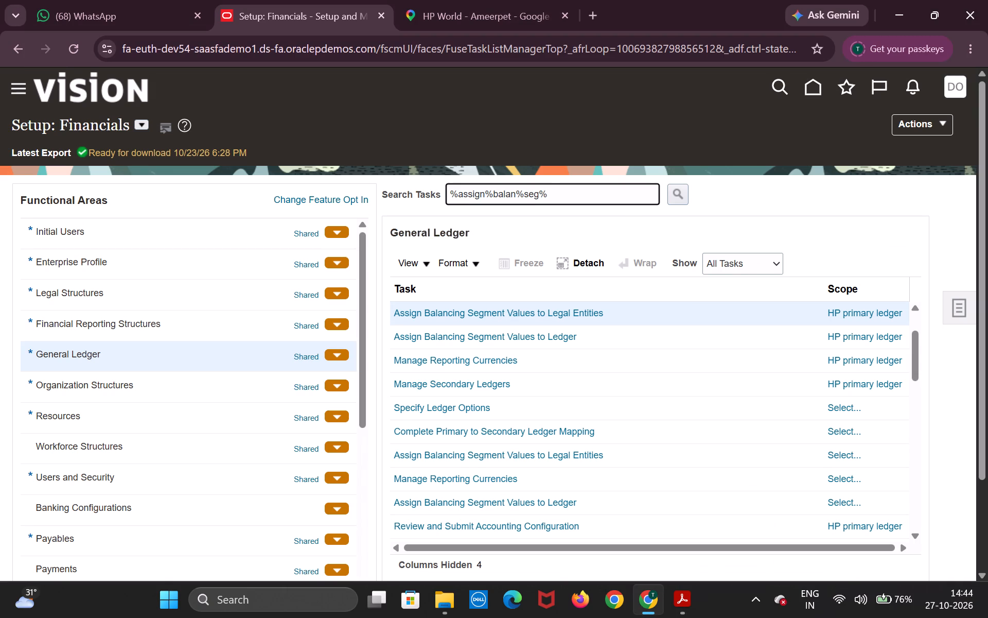
key(BackSpace)
key(BackSpace)
key(BackSpace)
key(BackSpace)
key(BackSpace)
key(BackSpace)
key(BackSpace)
key(BackSpace)
key(BackSpace)
key(BackSpace)
key(BackSpace)
key(BackSpace)
key(BackSpace)
key(BackSpace)
key(BackSpace)
key(BackSpace)
key(BackSpace)
key(BackSpace)
key(BackSpace)
key(BackSpace)
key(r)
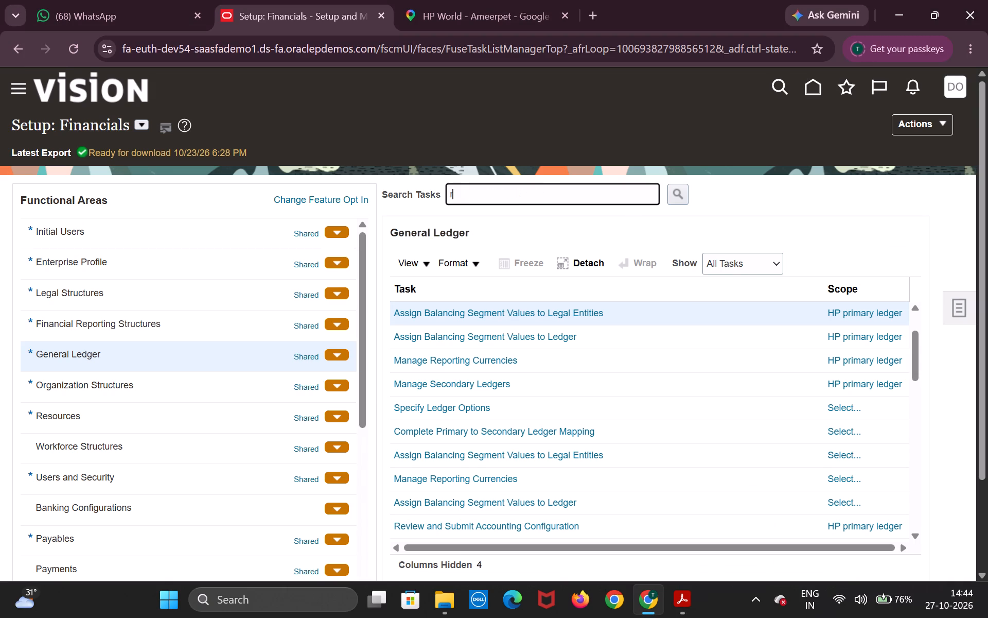
key(BackSpace)
key(shift+percent)
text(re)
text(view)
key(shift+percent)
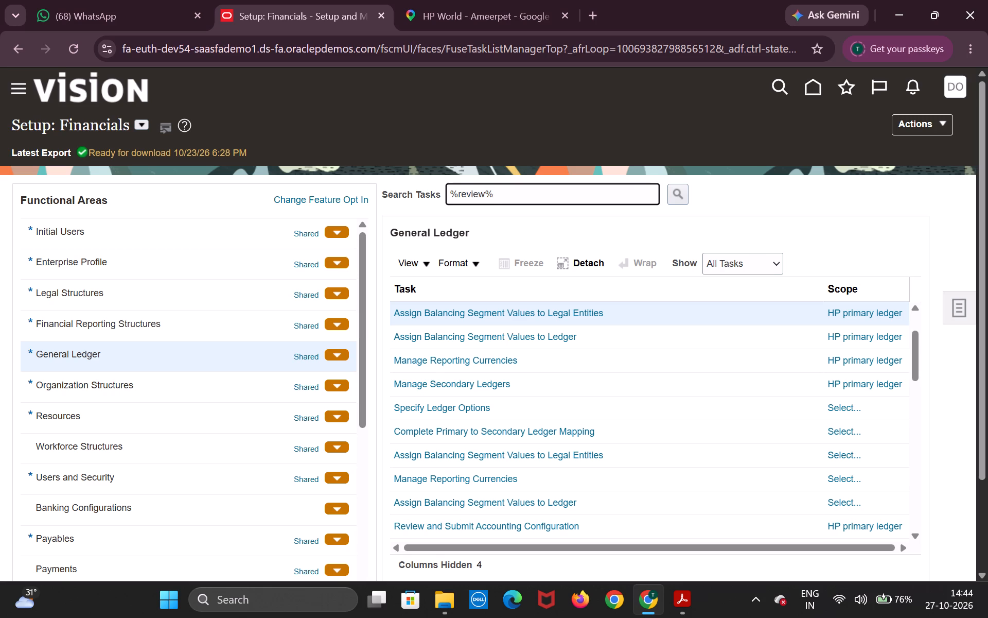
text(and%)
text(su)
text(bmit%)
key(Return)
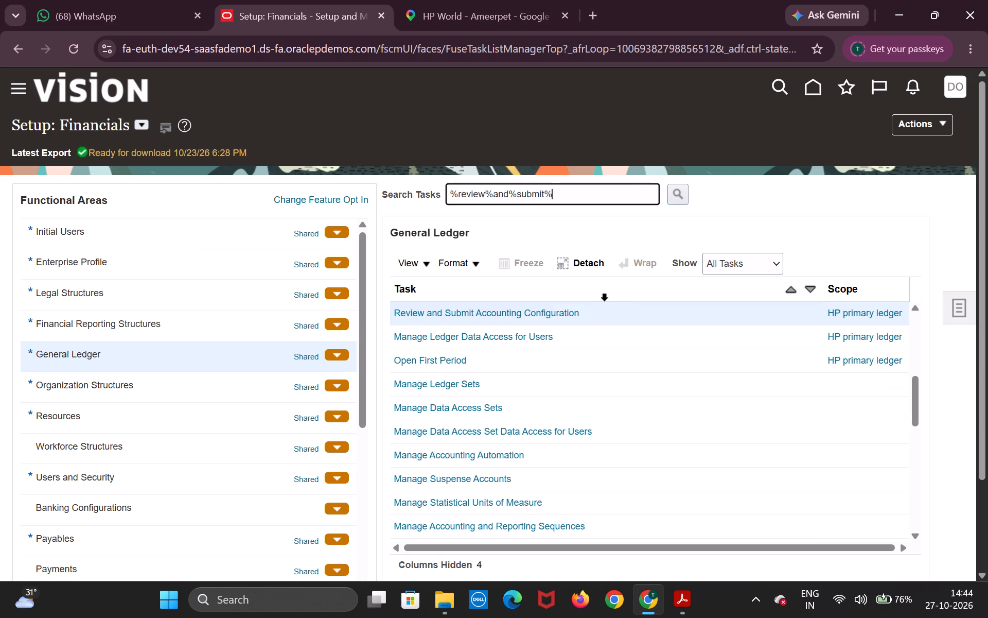
Open Review and Submit Accounting Configuration for HP primary ledger, select the ledger row, submit the configuration and acknowledge the confirmation.
click(563, 307)
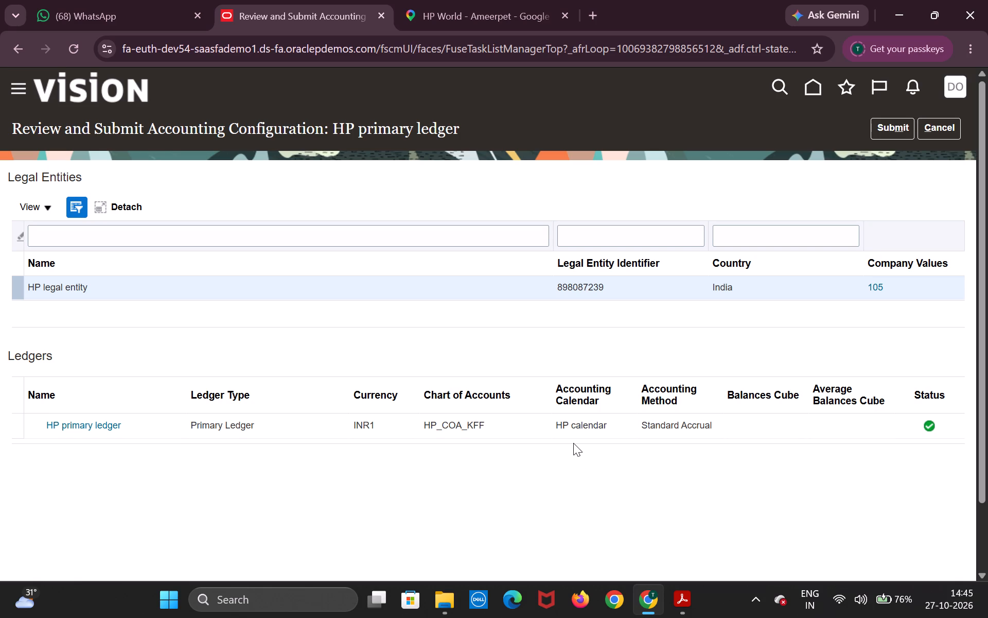
click(533, 434)
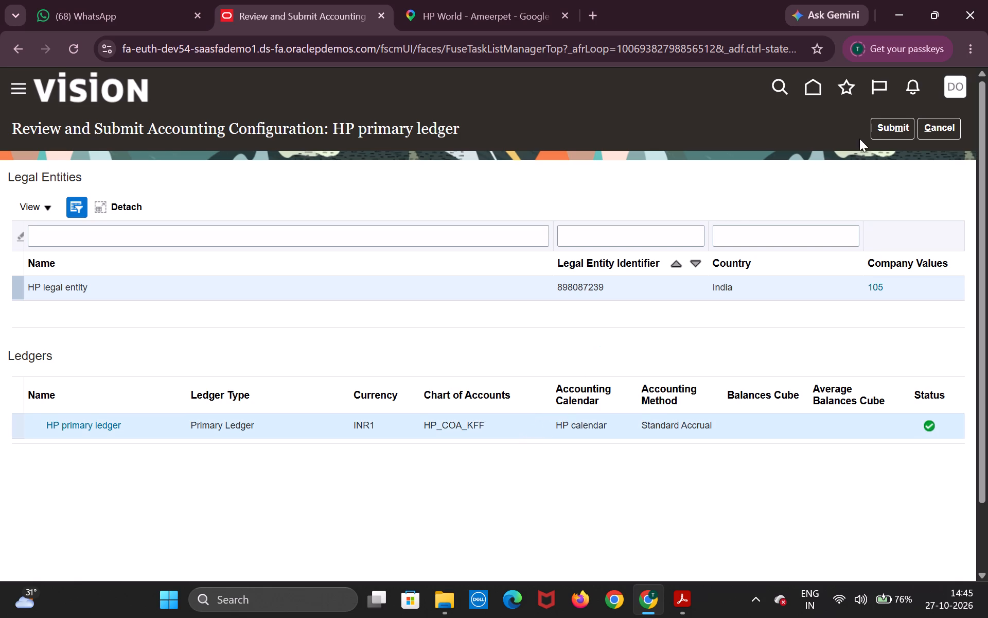
click(880, 126)
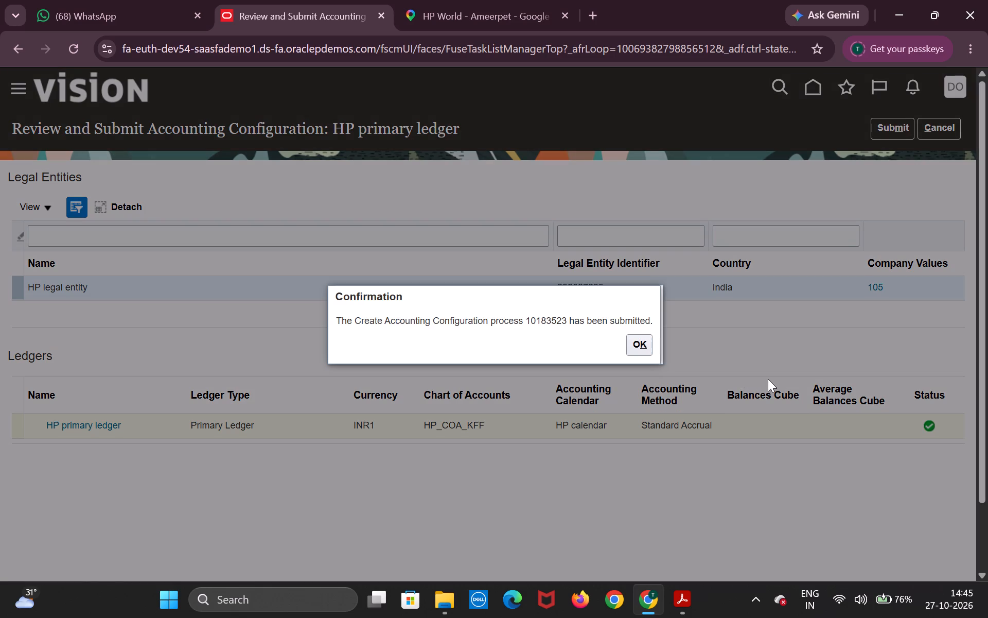
click(637, 338)
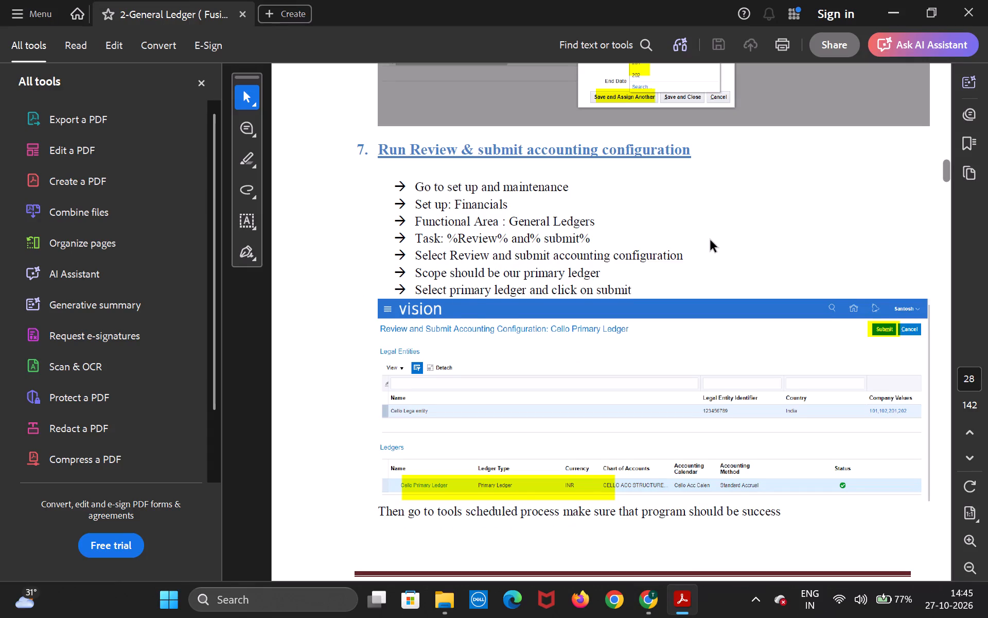
In the General Ledger PDF guide in Acrobat, read the instructions for assigning data roles to the user.
scroll(711, 241, down, 10)
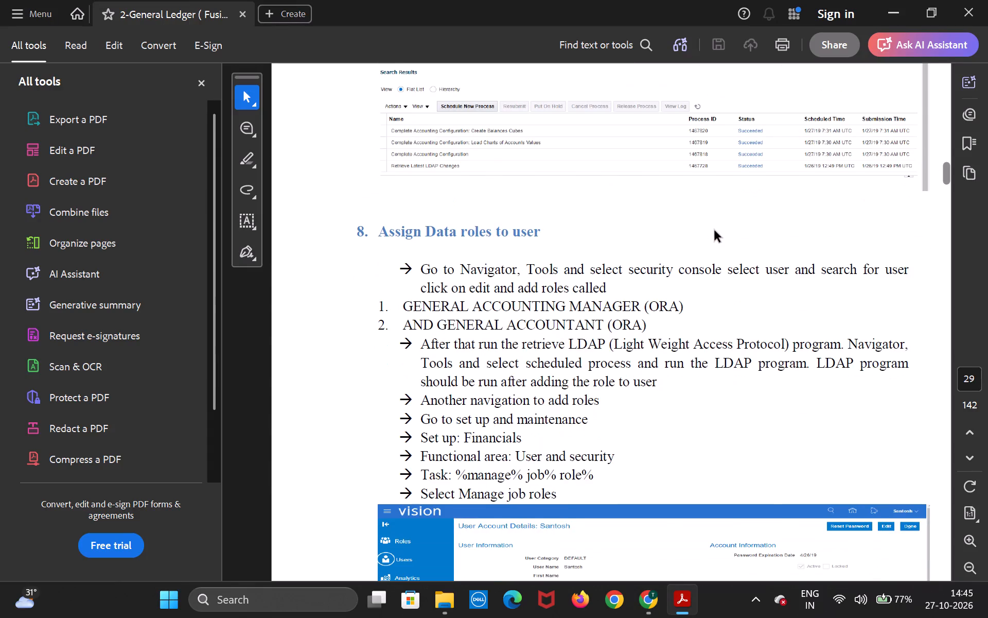
scroll(715, 231, down, 2)
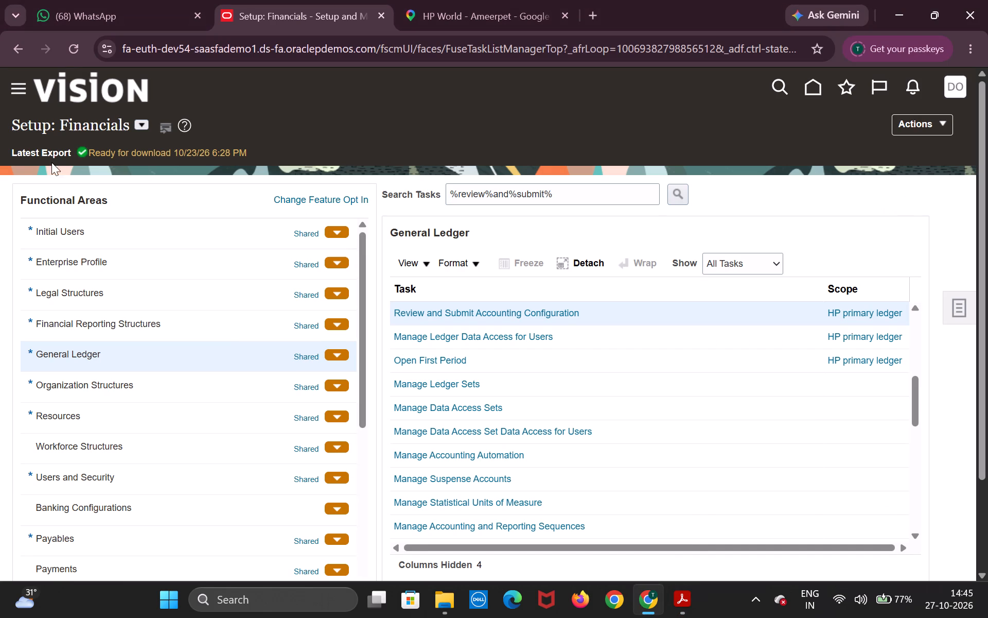
Return to Oracle Fusion in Chrome and open the Security Console from the navigator's Tools group.
click(24, 91)
scroll(215, 319, down, 4)
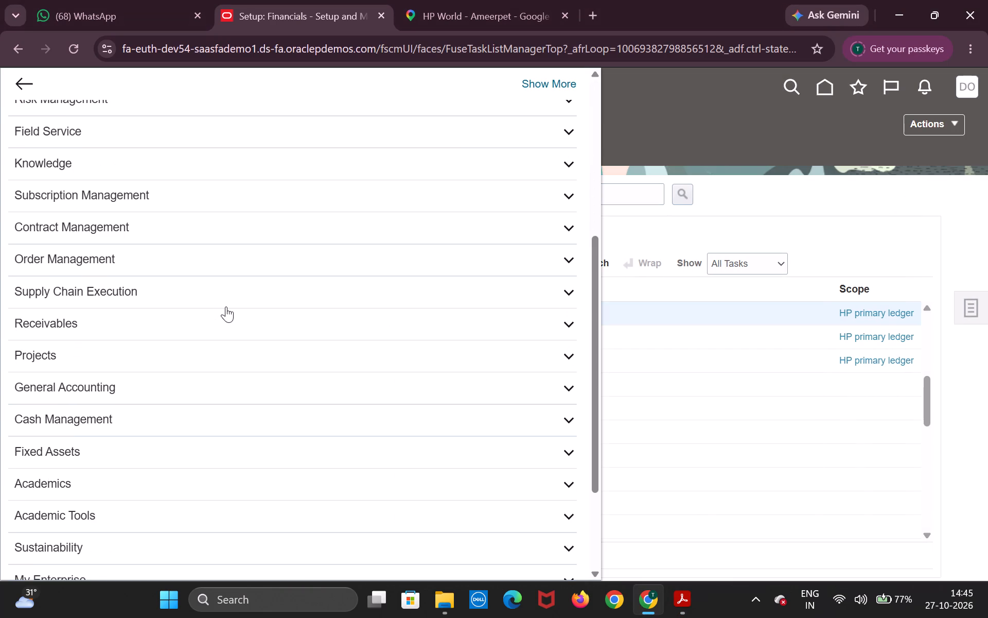
scroll(226, 306, down, 6)
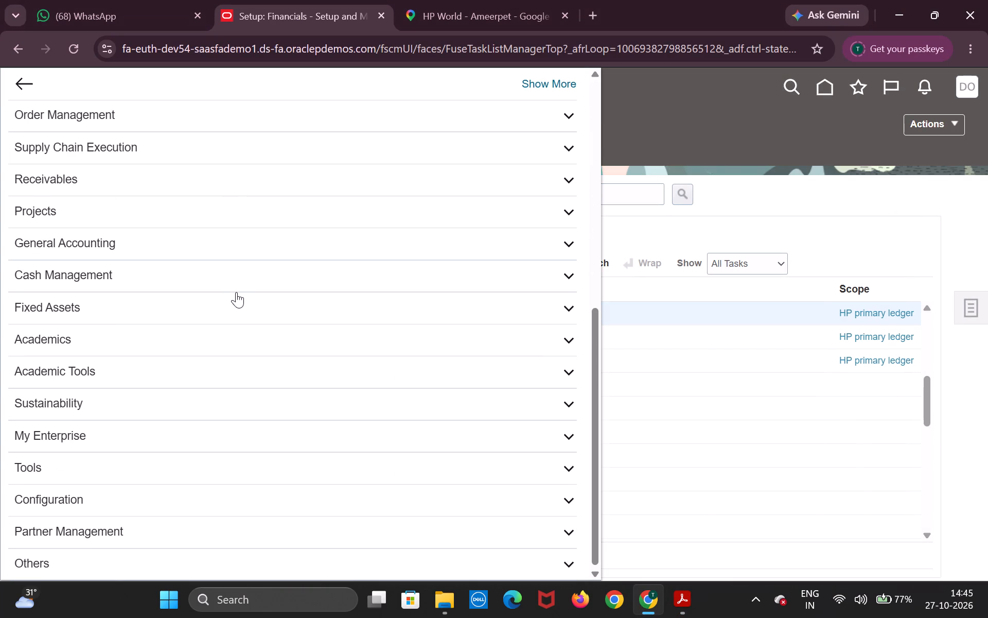
scroll(236, 288, down, 5)
click(284, 466)
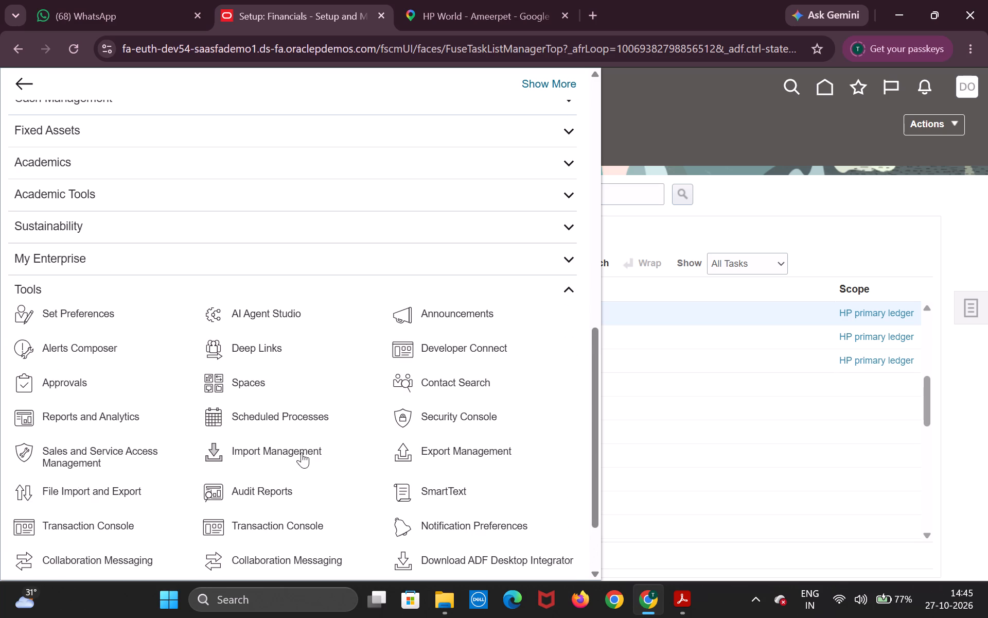
click(432, 430)
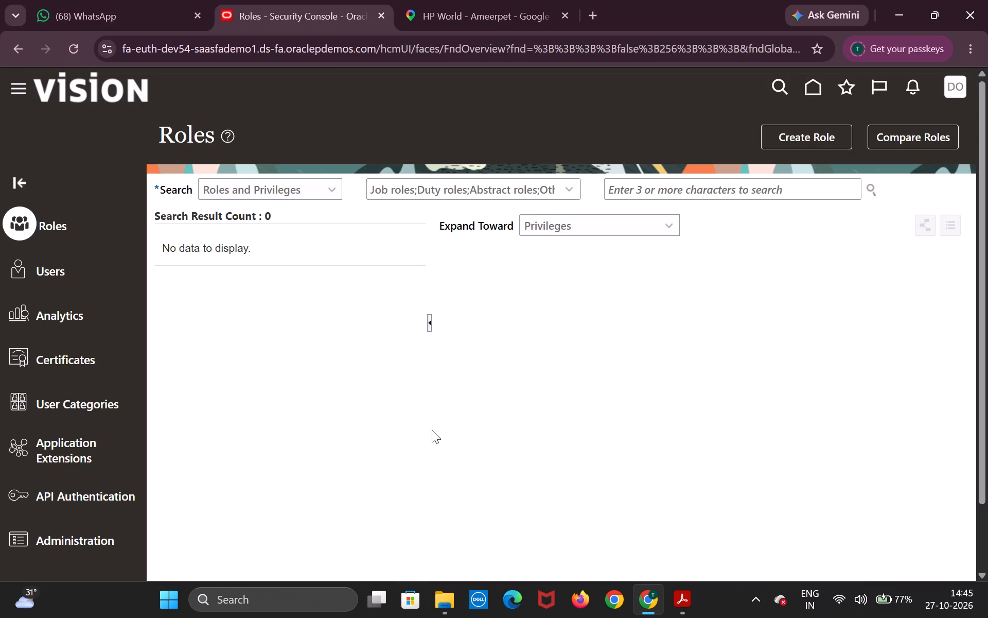
In the Security Console's user accounts, search for the implementation user by user name and open the account details.
click(37, 267)
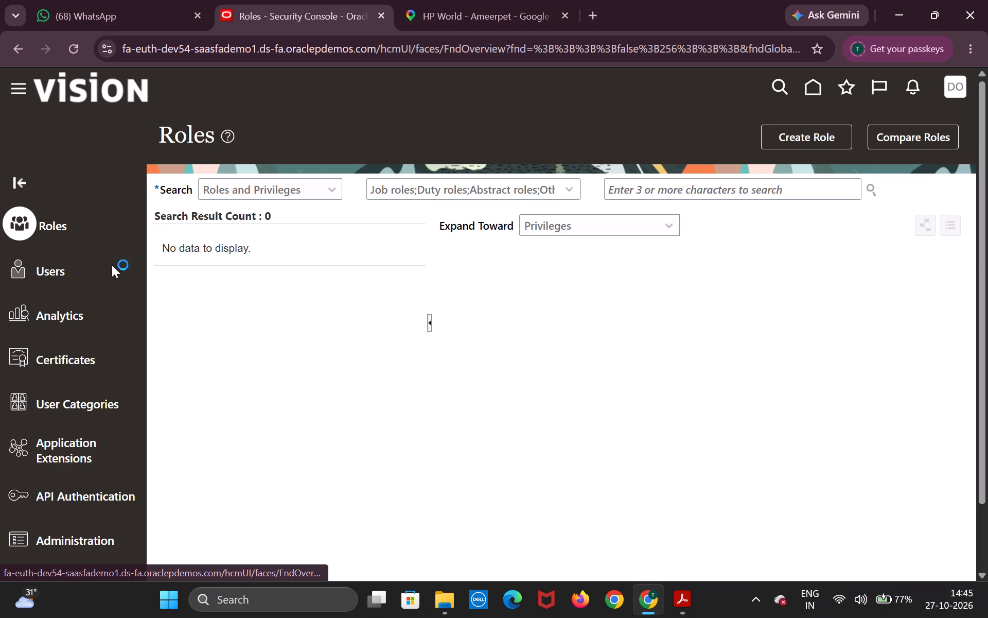
click(569, 185)
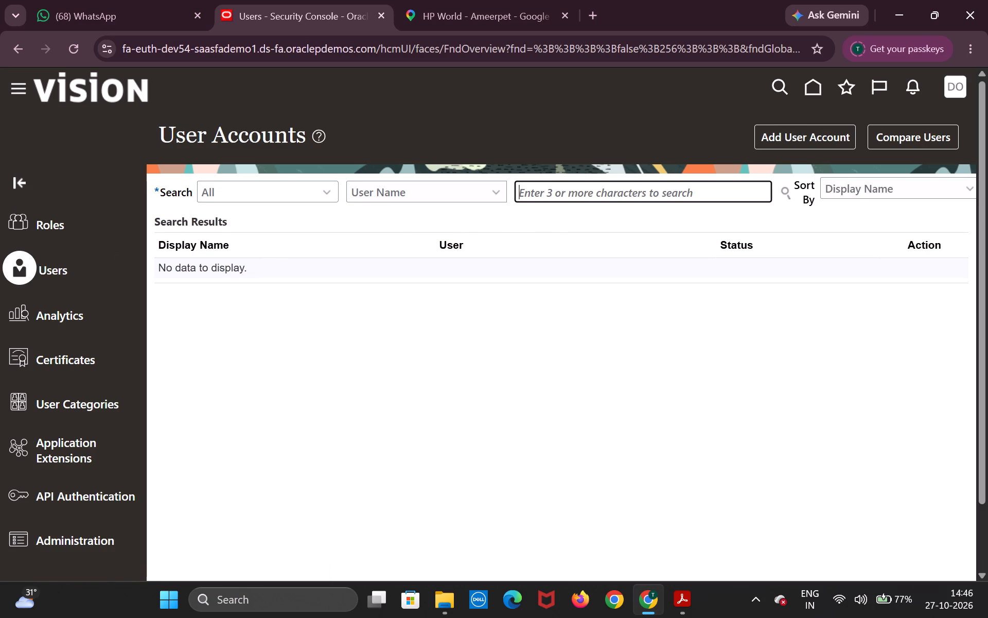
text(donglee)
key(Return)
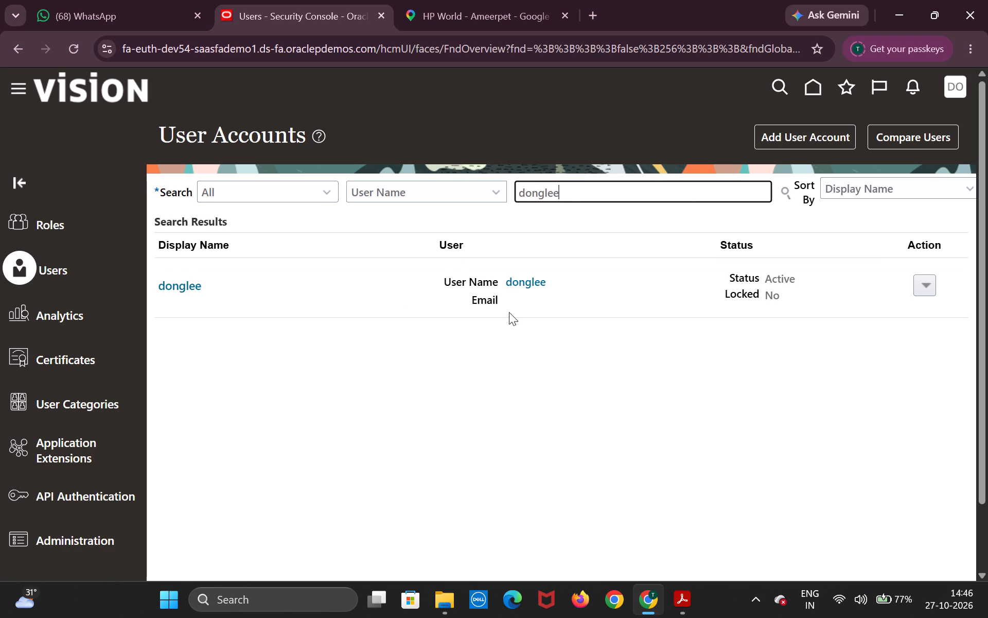
click(523, 285)
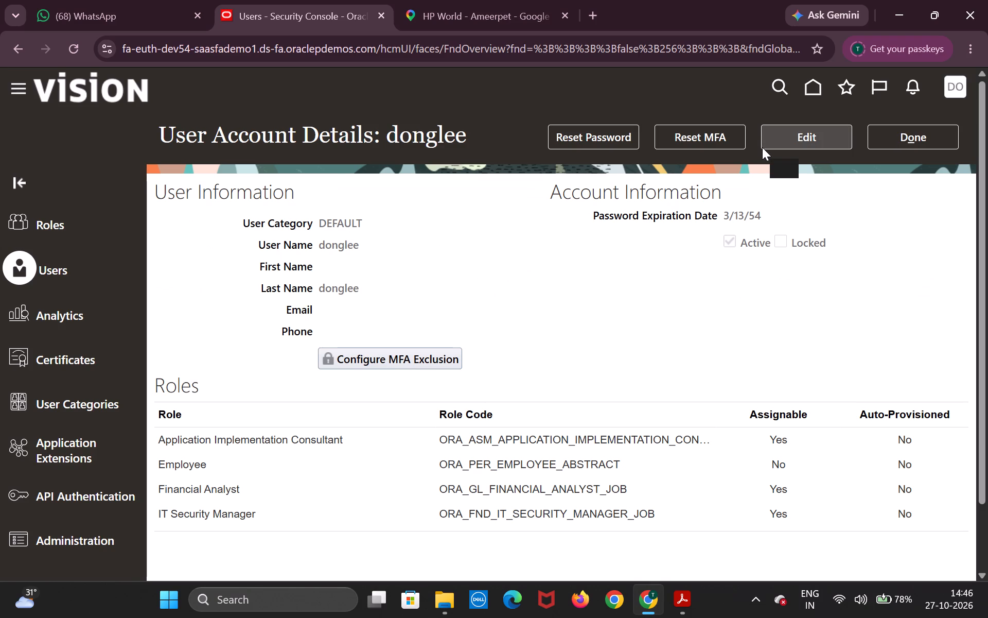
Edit the user account and mark its Employee role as assignable.
click(805, 142)
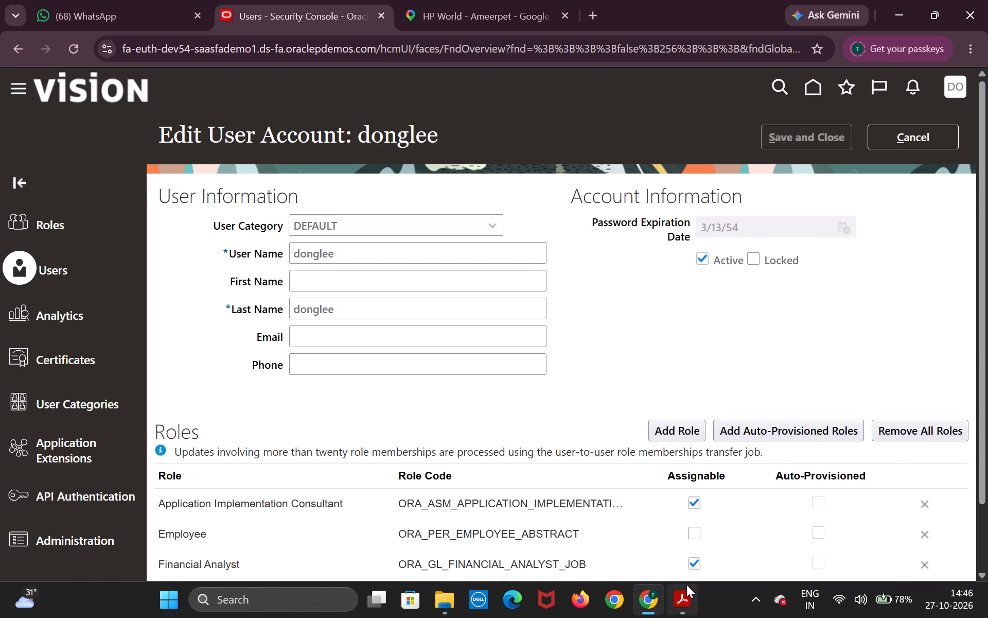
click(694, 532)
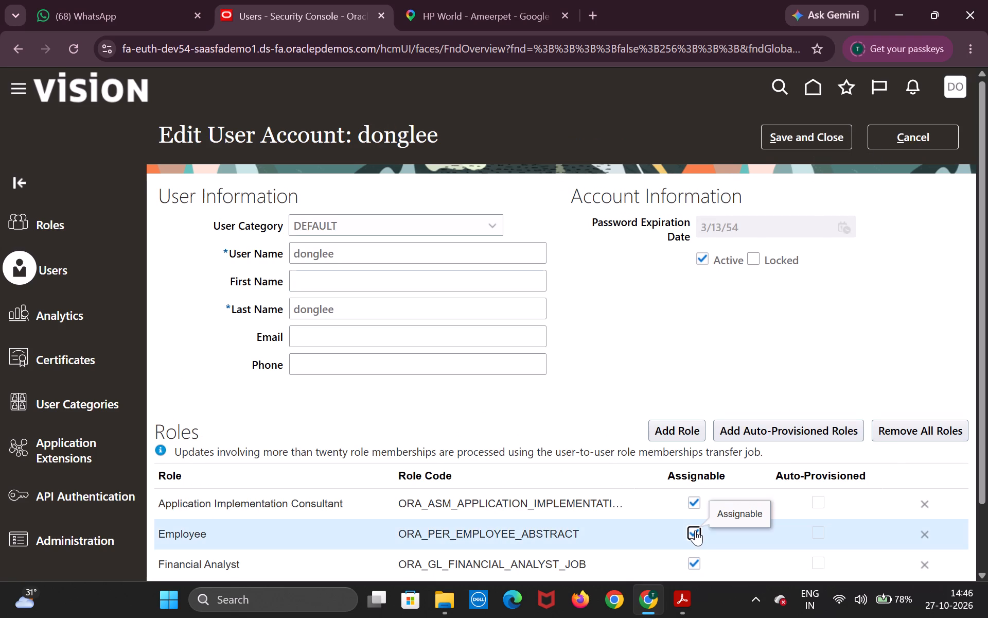
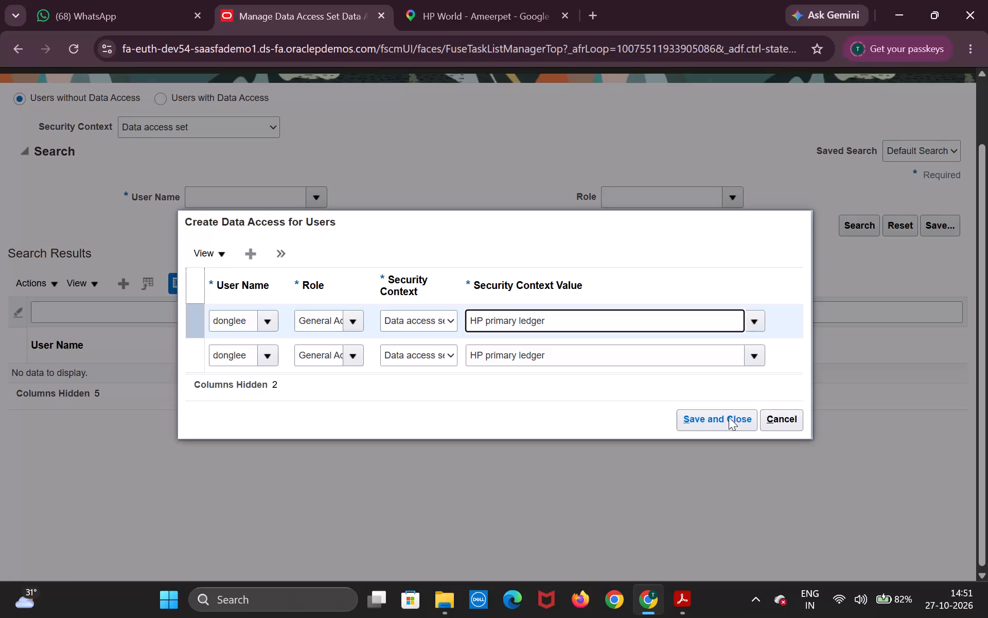
Save the implementation user's two data access assignments for the HP primary ledger data access set and finish managing data access.
click(729, 417)
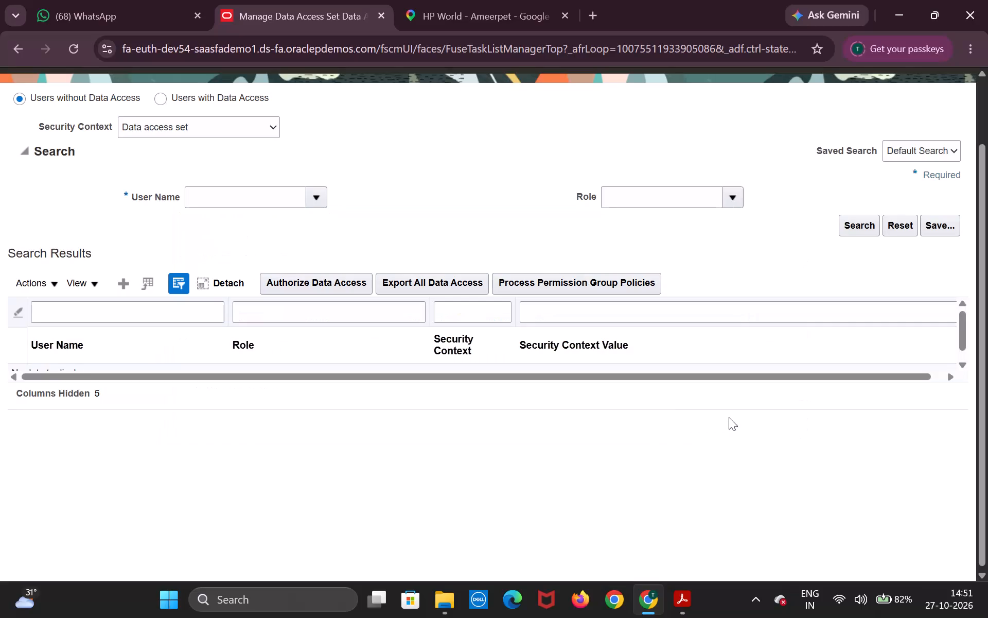
scroll(729, 417, up, 6)
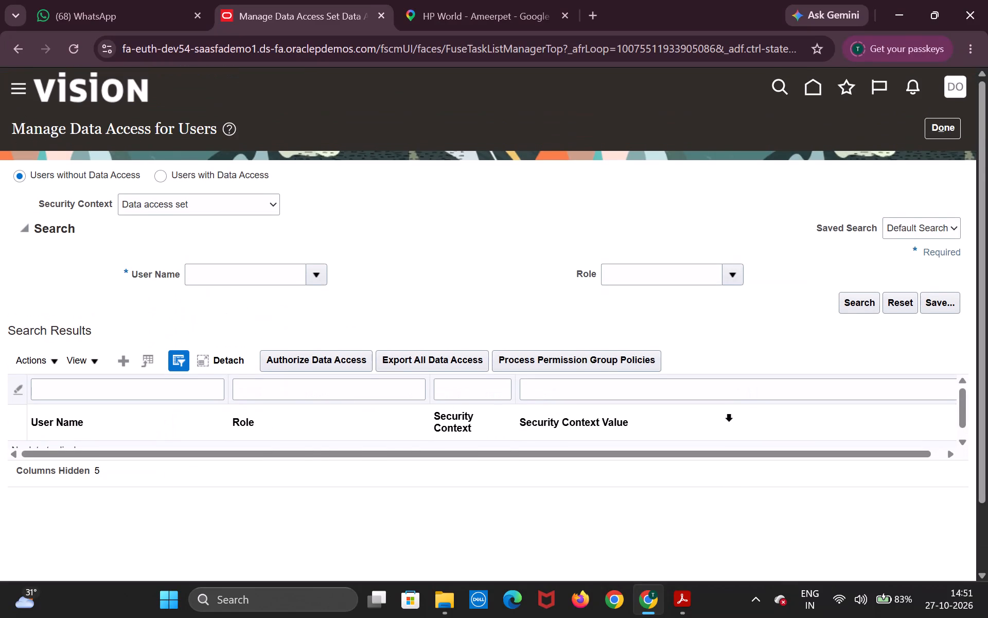
click(951, 138)
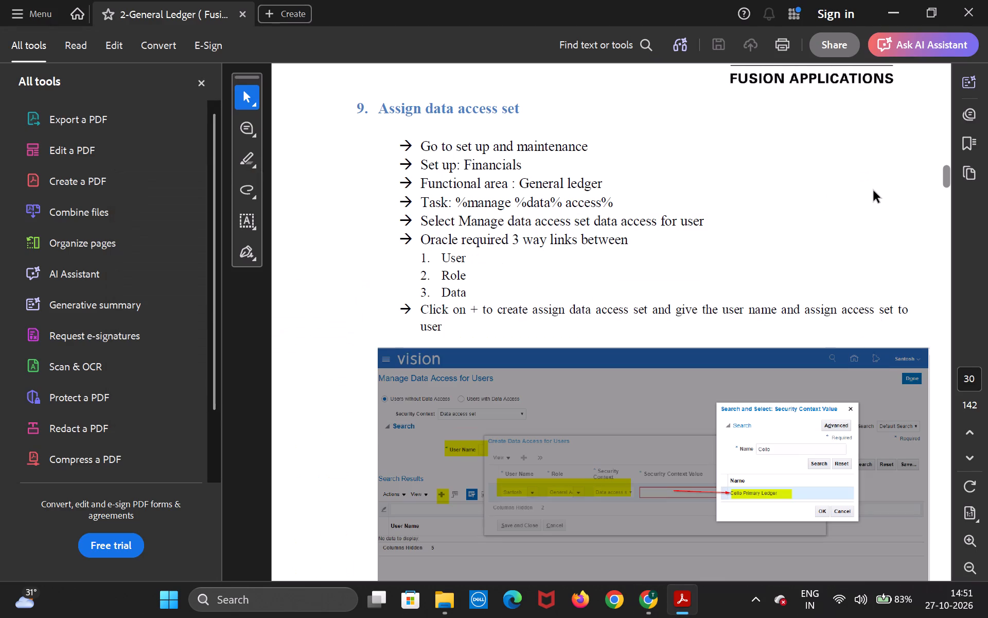
In the General Ledger PDF guide in Acrobat, read past the data access set section to the Open periods instructions.
scroll(874, 191, down, 5)
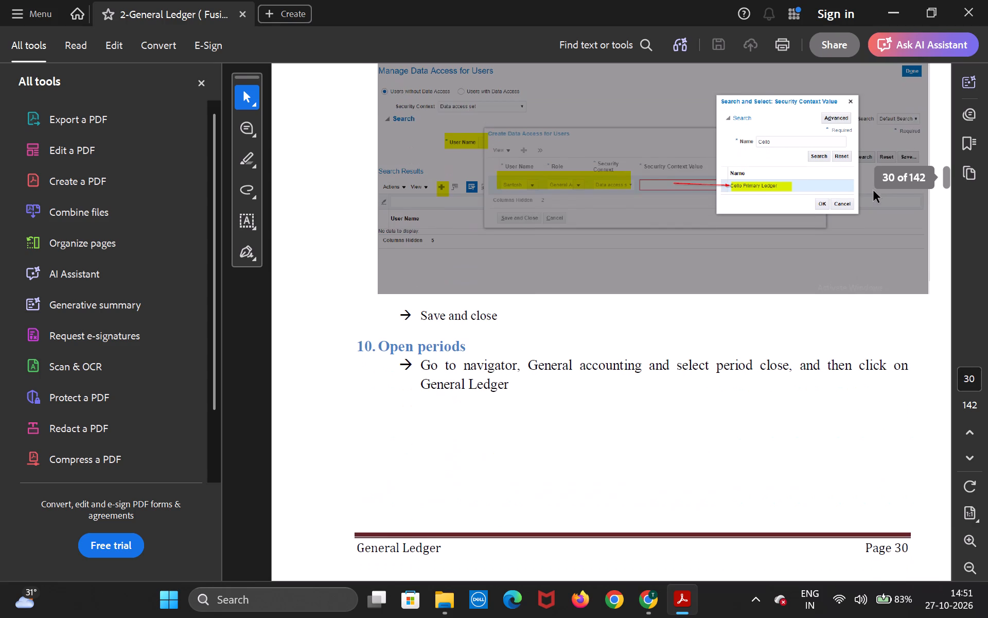
scroll(874, 191, down, 4)
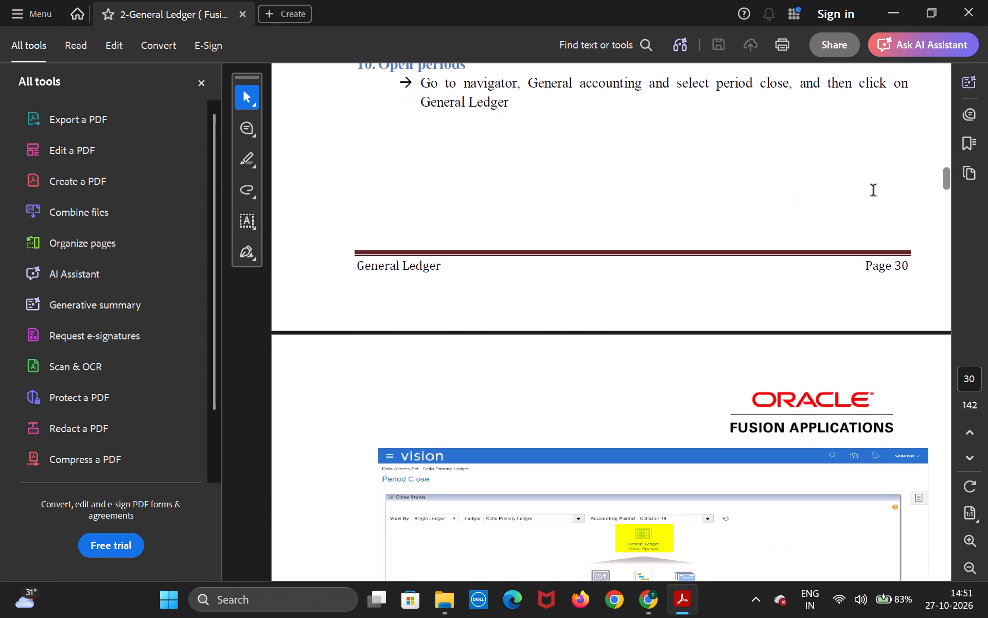
scroll(874, 191, down, 1)
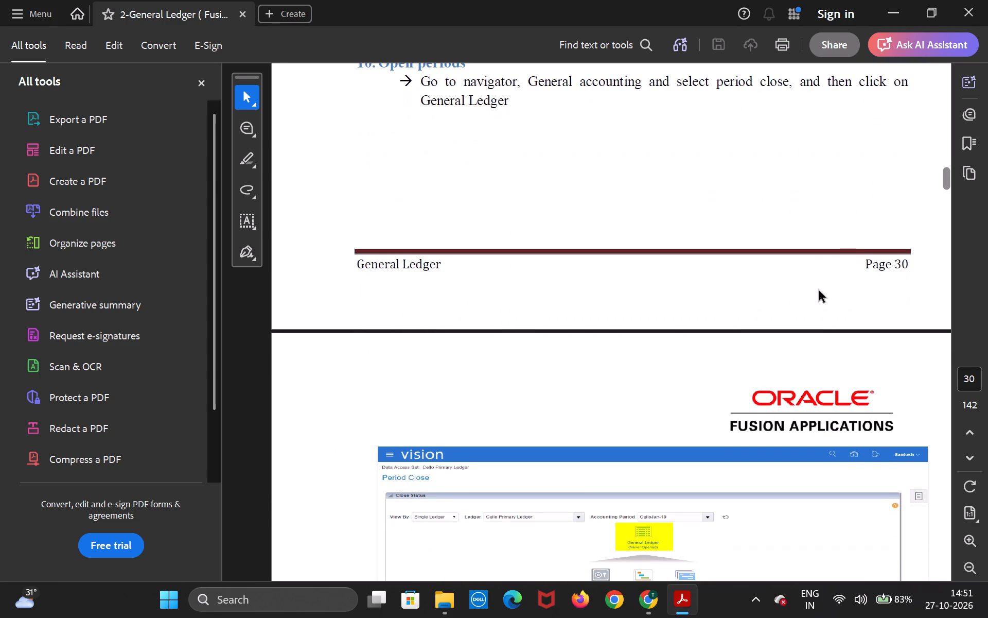
scroll(819, 291, down, 2)
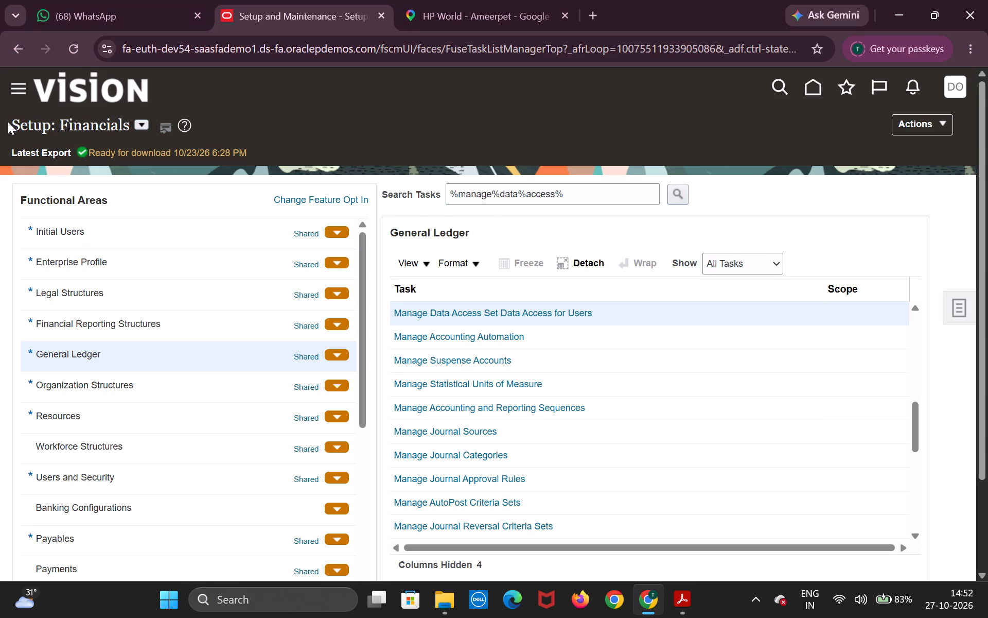
Return to Oracle Fusion in Chrome and open Period Close from the navigator's General Accounting group.
click(22, 84)
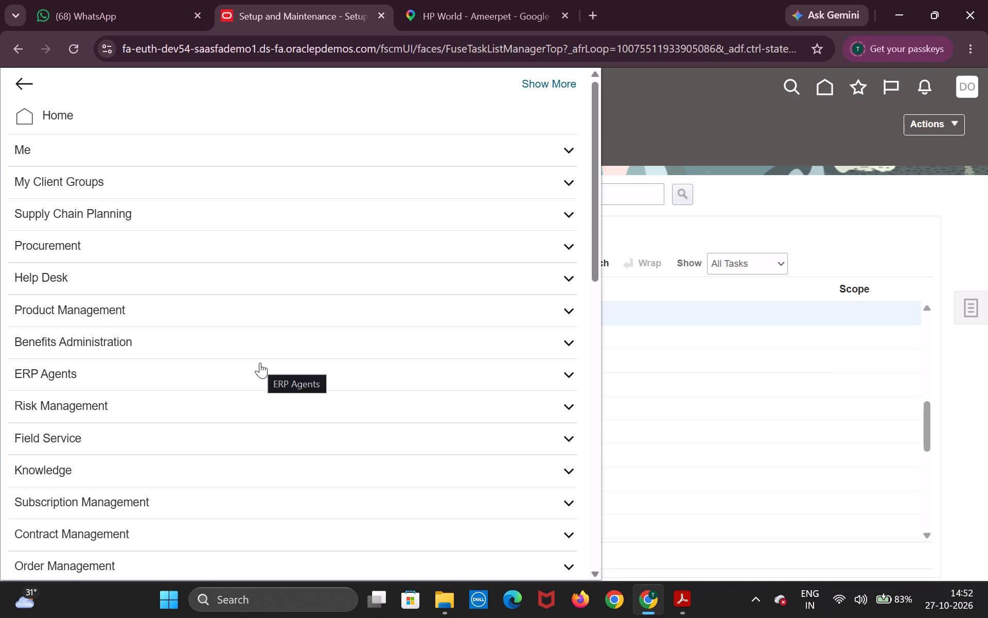
scroll(260, 363, down, 8)
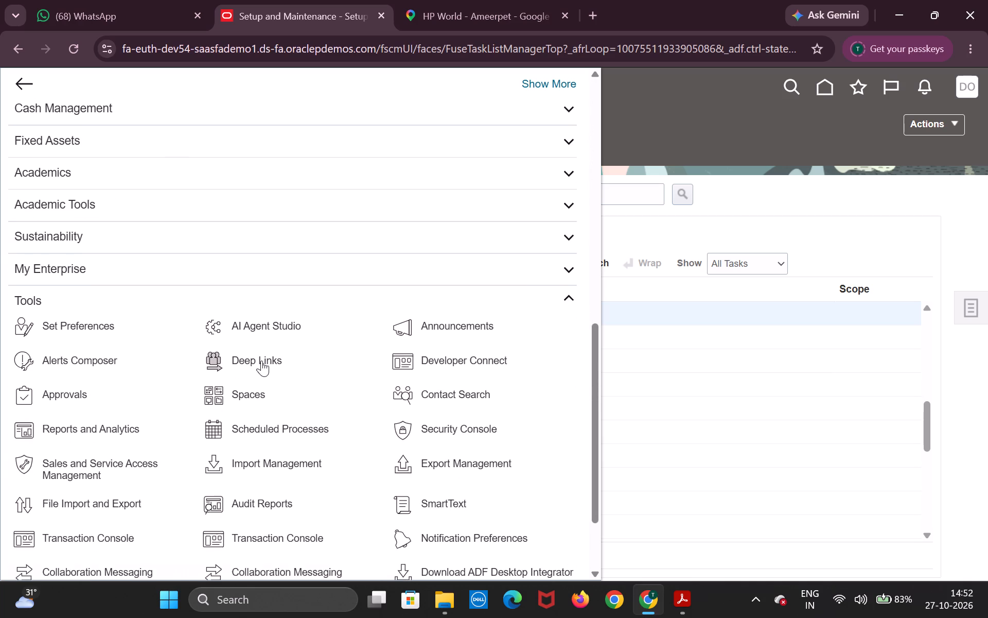
scroll(261, 360, up, 2)
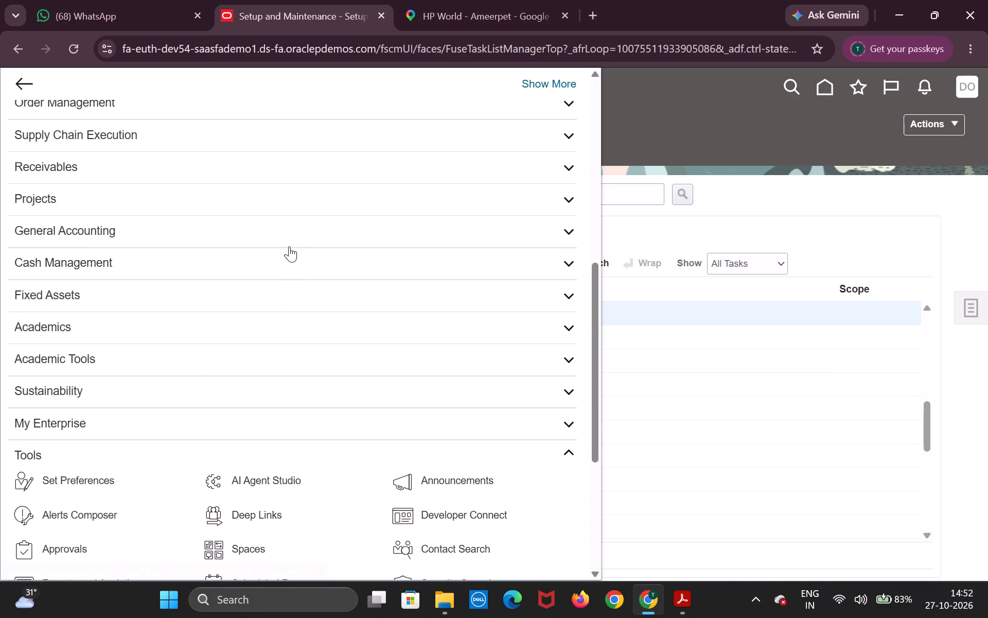
click(288, 234)
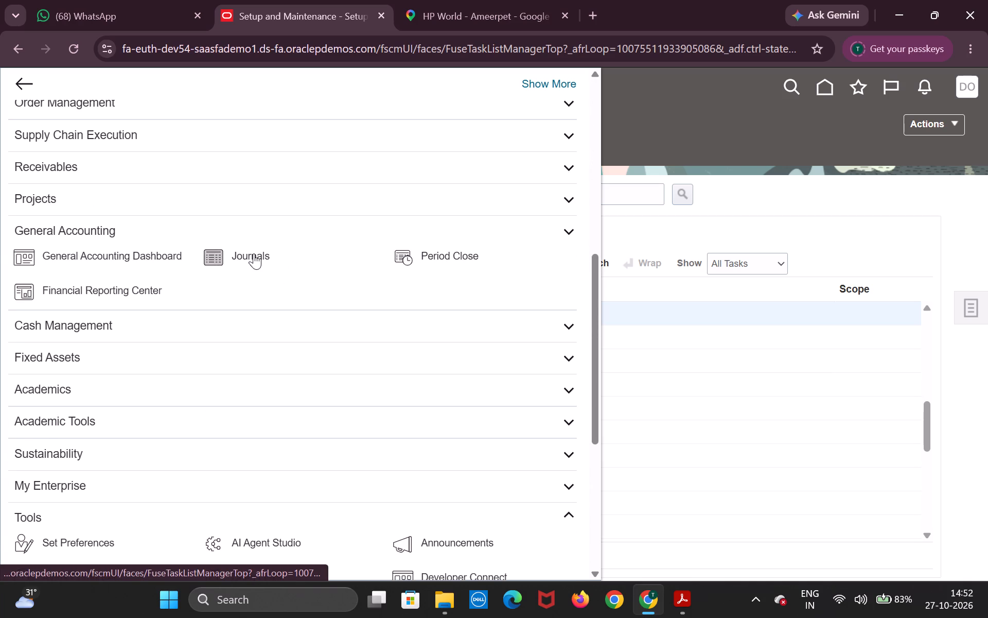
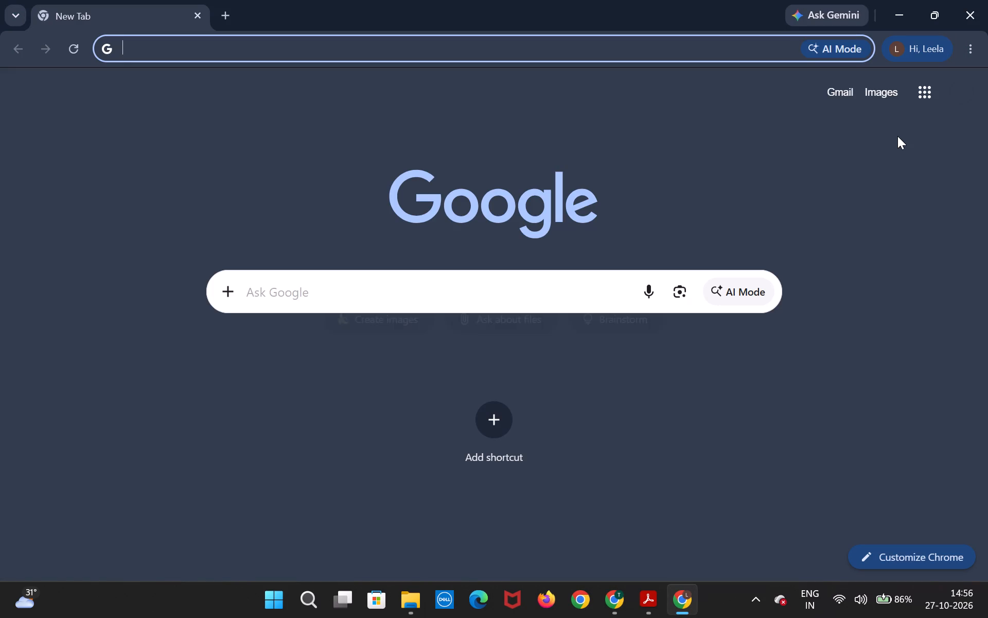
Open Gmail from the new Chrome tab.
click(844, 97)
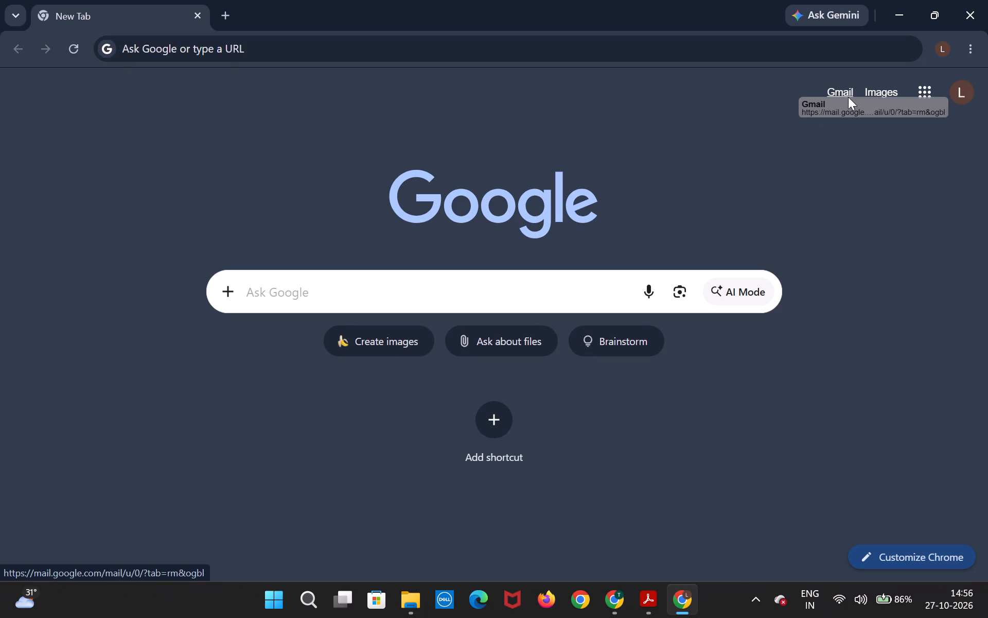
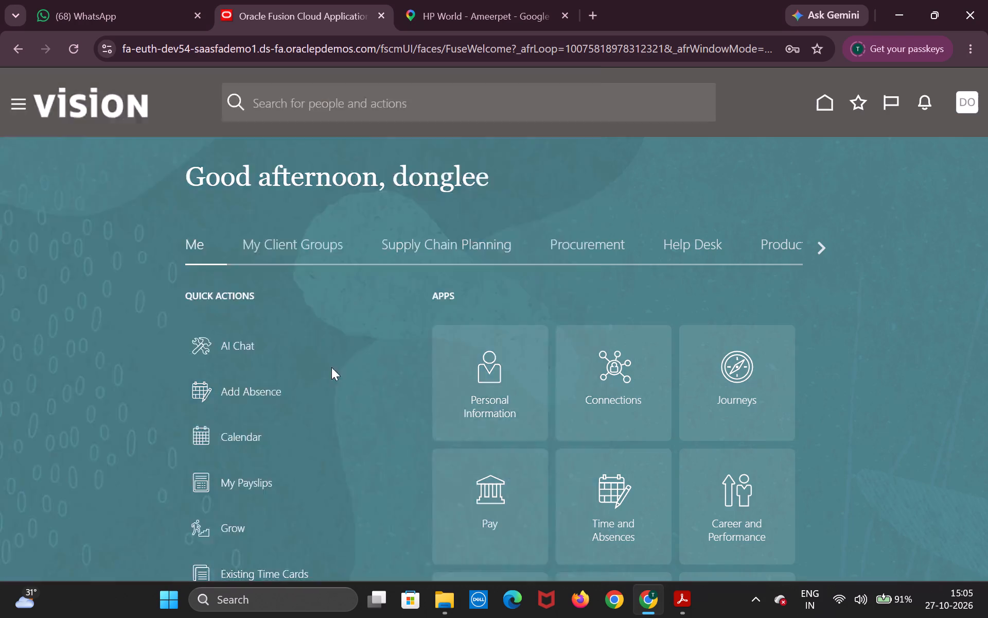
Open Period Close under General Accounting again and try to confirm the data access set prompt without choosing a set.
scroll(386, 322, down, 5)
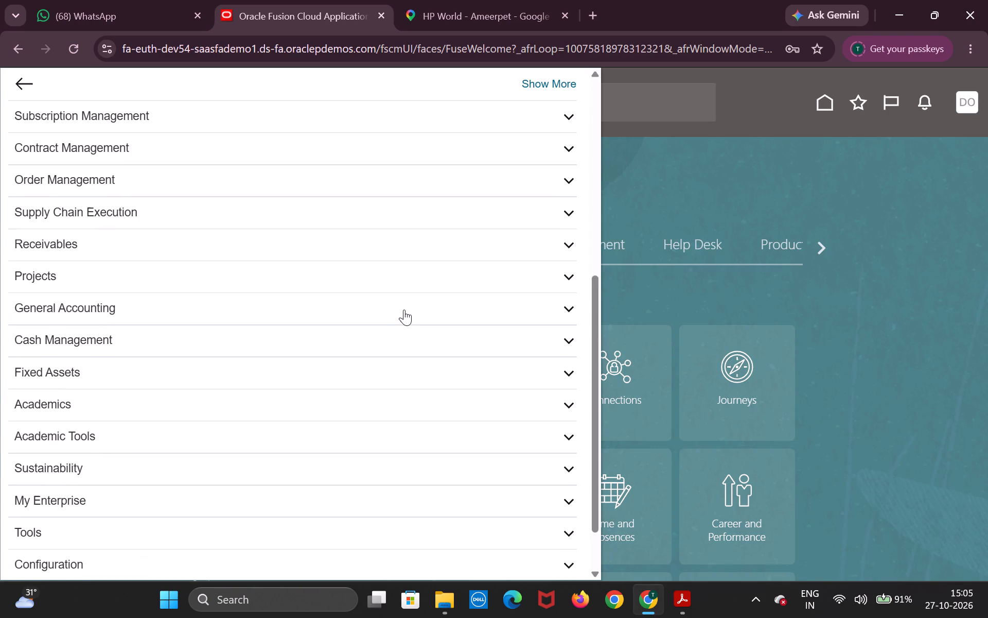
click(407, 304)
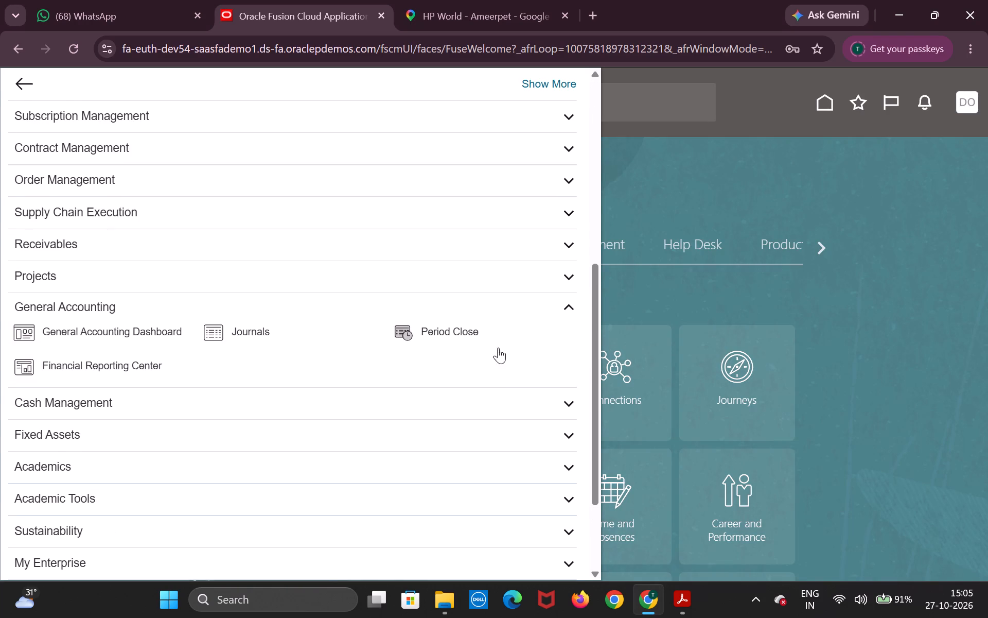
click(472, 332)
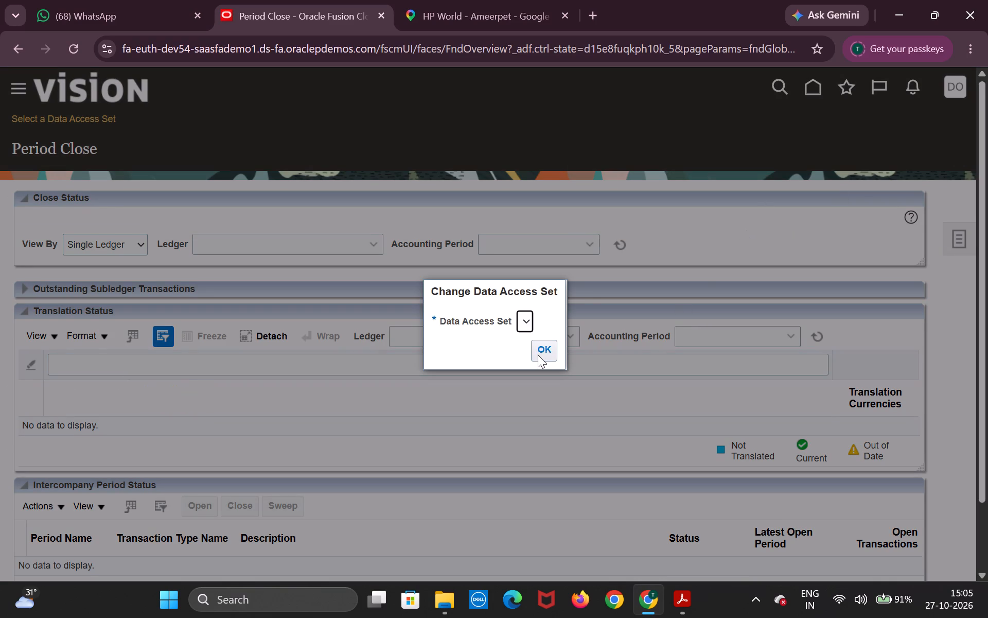
click(538, 355)
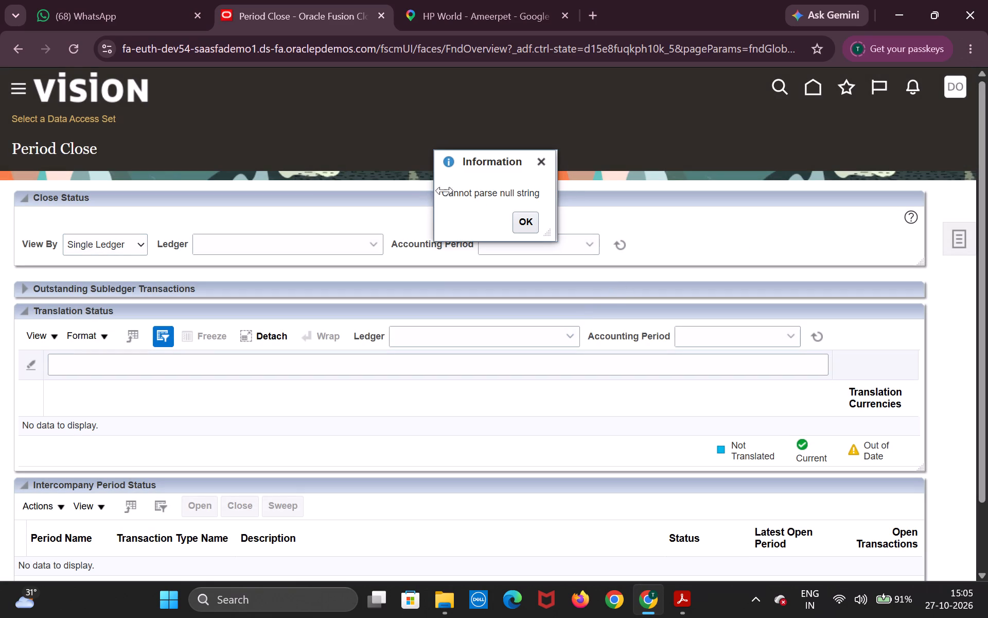
click(535, 213)
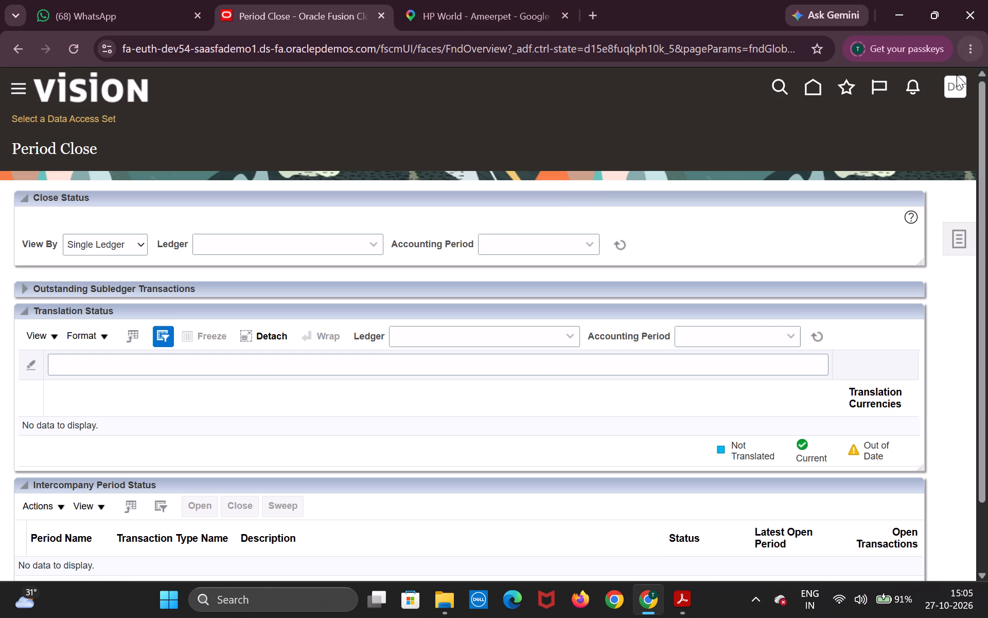
Sign out of the current Oracle Fusion user session from Period Close.
click(958, 95)
click(930, 125)
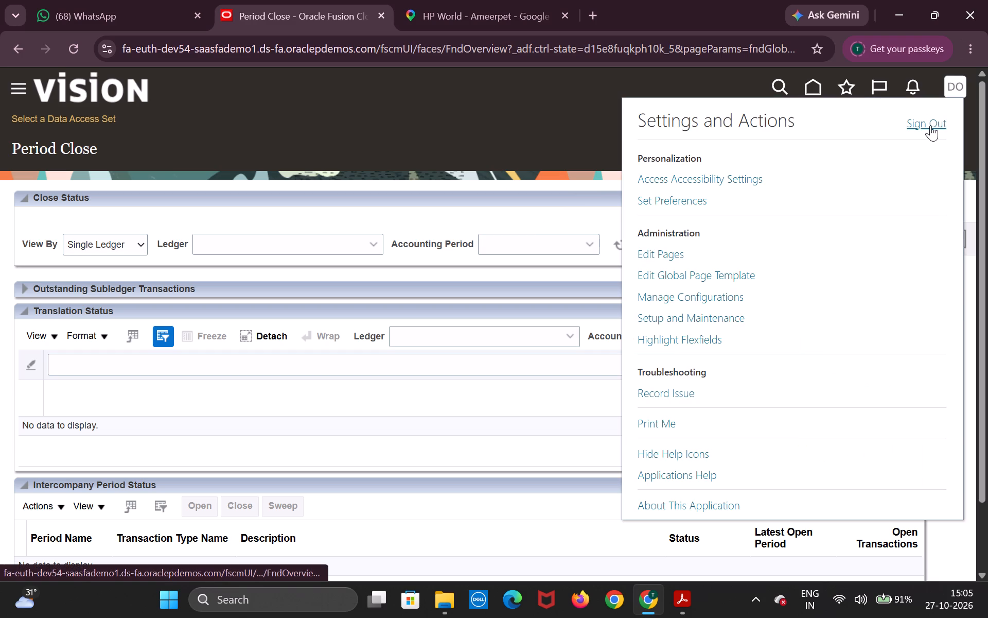